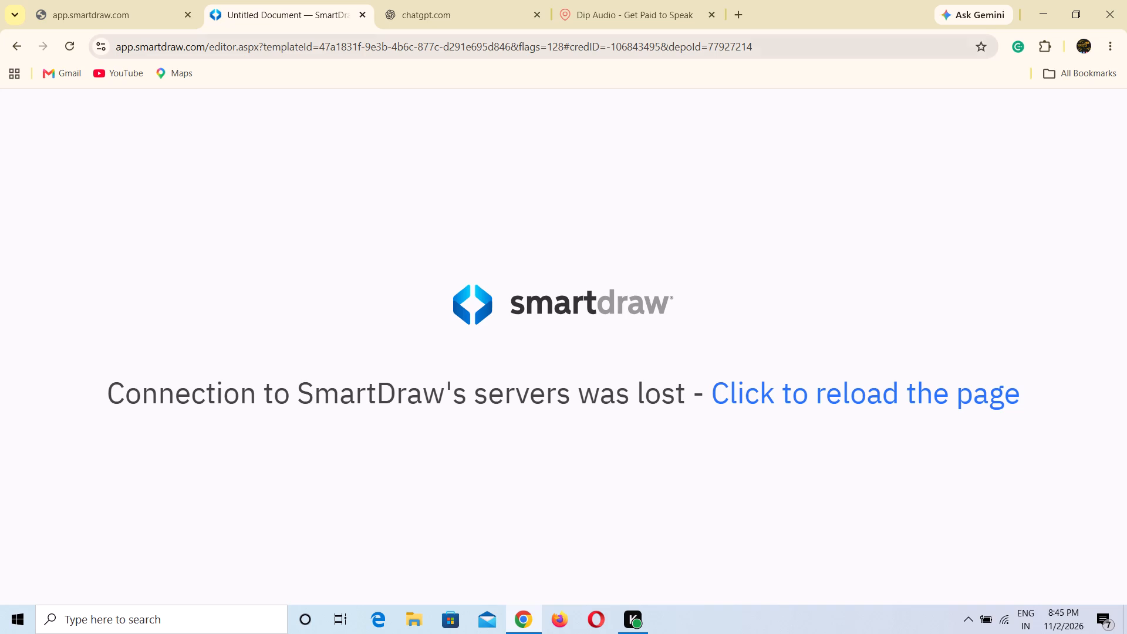
# Reload the SmartDraw editor page to reconnect to the untitled document.
pyautogui.click(70, 45)
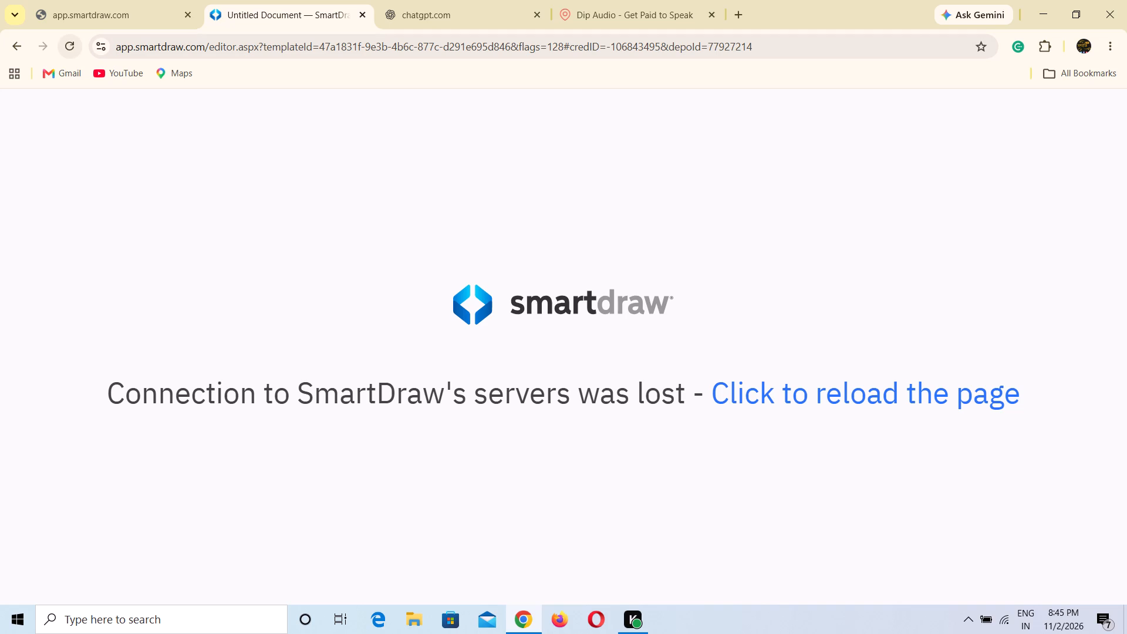
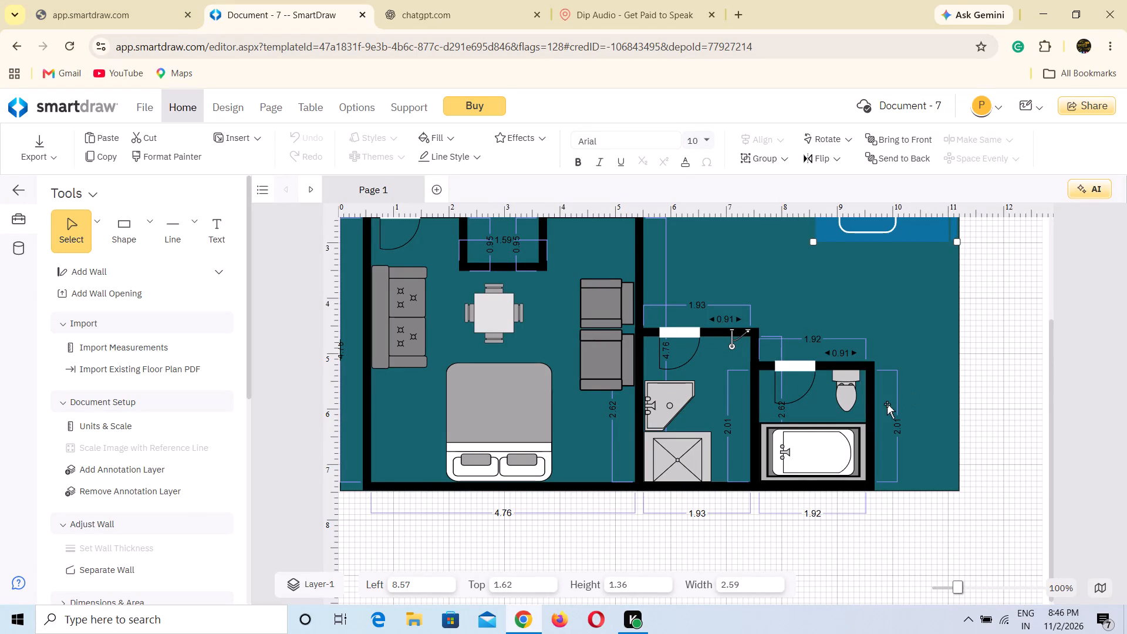
# Look over the whole floor plan on Page 1, including the rooms, furniture, bathroom fixtures and wall dimensions.
pyautogui.scroll(3, 887, 404)
pyautogui.scroll(-1, 849, 443)
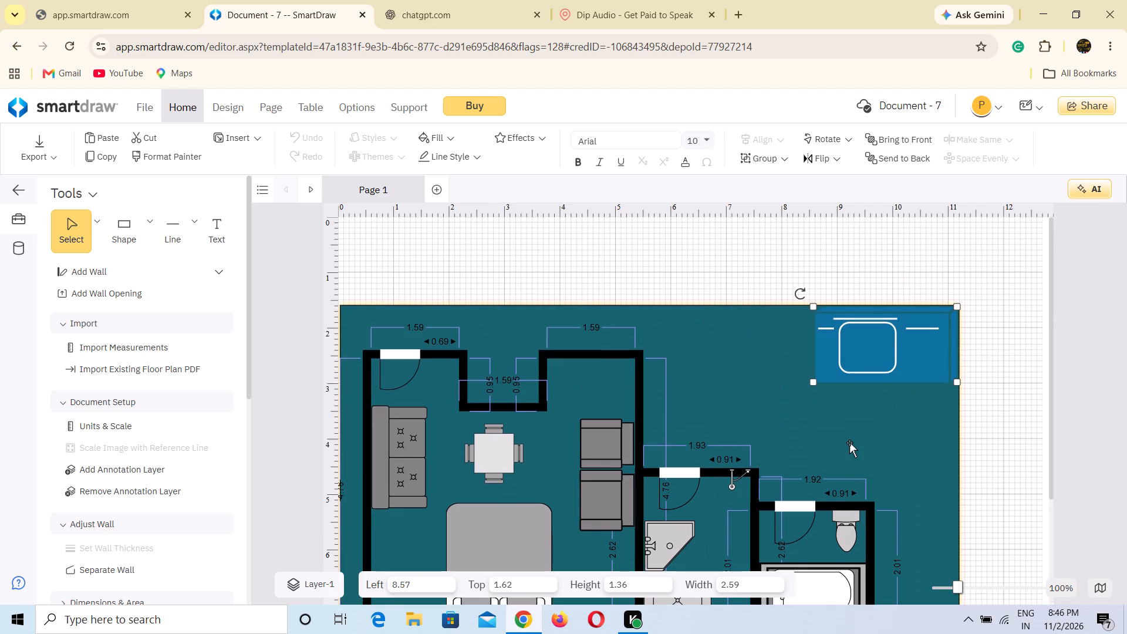
pyautogui.scroll(-2, 849, 443)
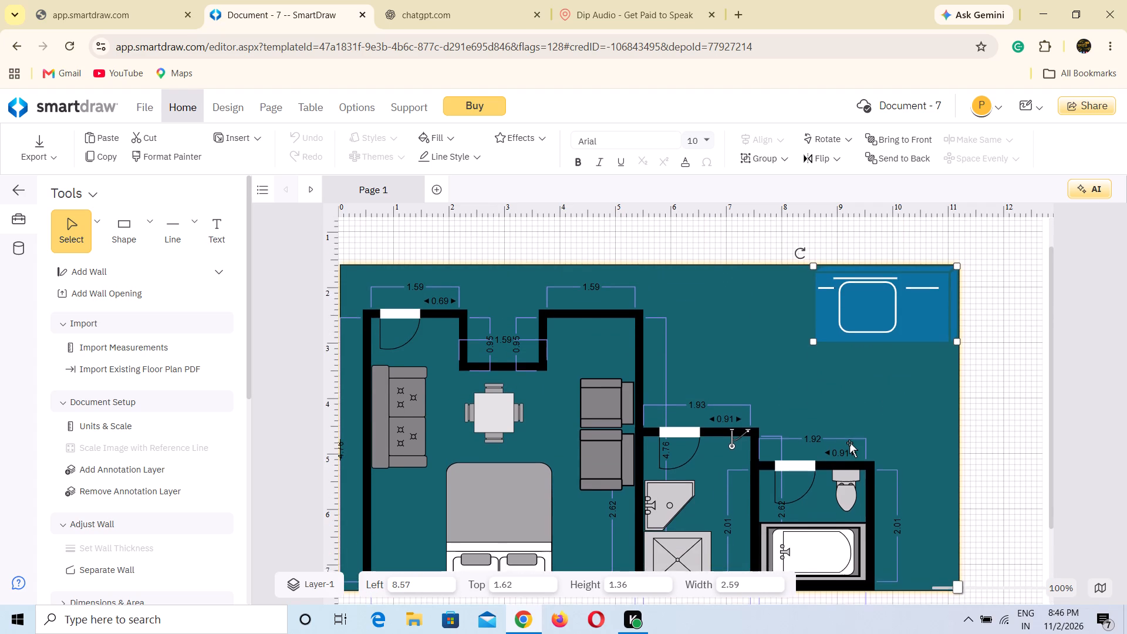
pyautogui.scroll(-1, 849, 443)
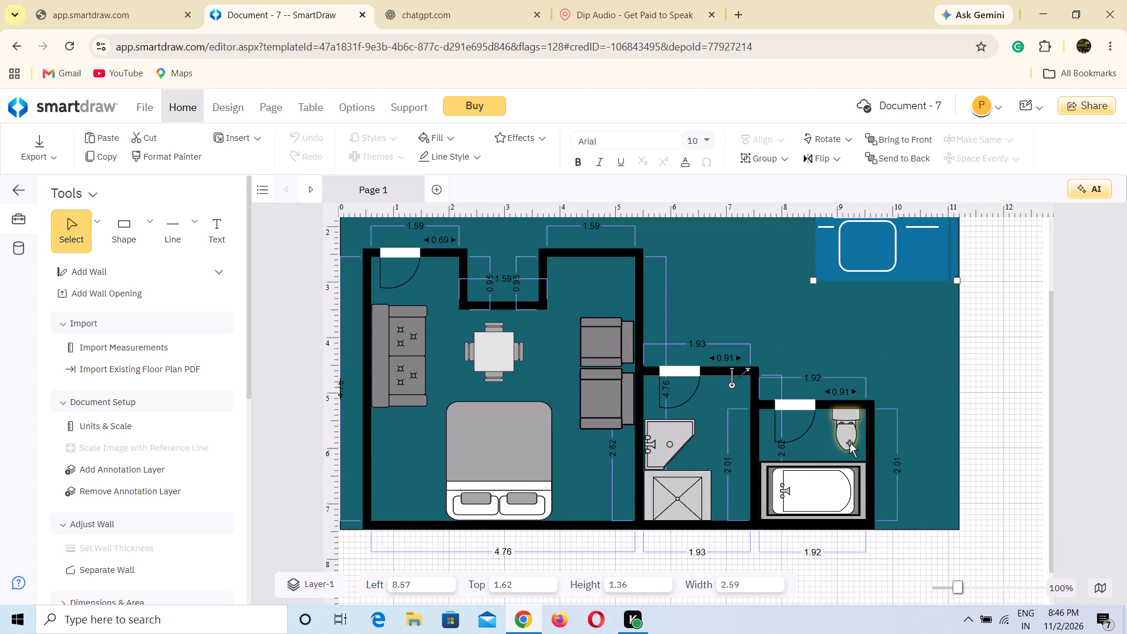
pyautogui.scroll(1, 849, 443)
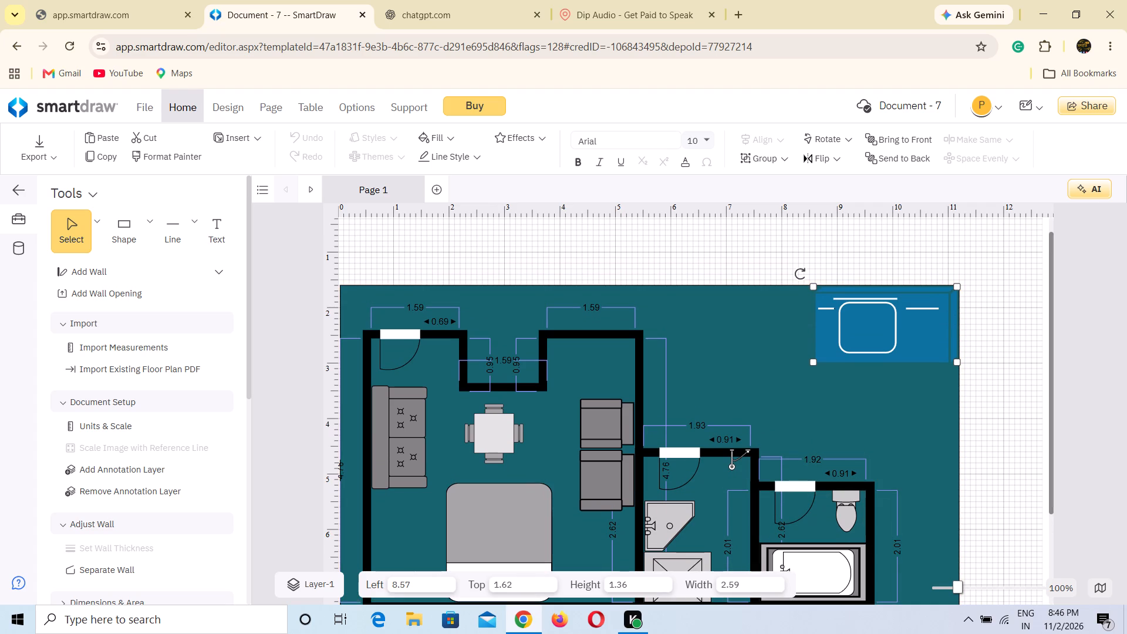
pyautogui.moveTo(1052, 487); pyautogui.dragTo(1050, 507)
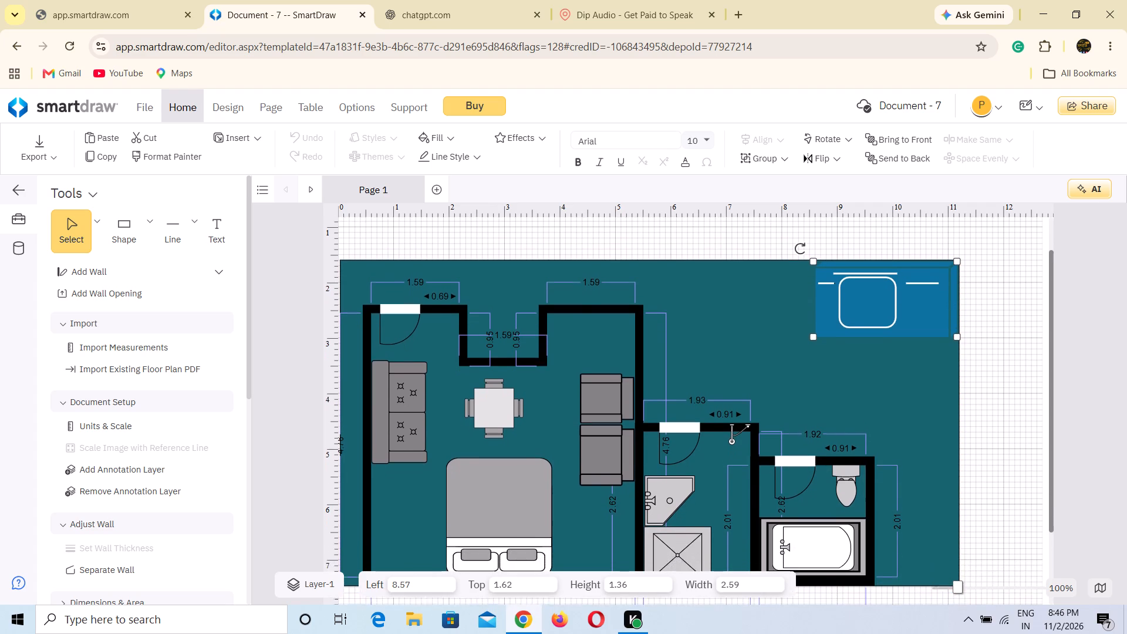
pyautogui.moveTo(1050, 507); pyautogui.dragTo(1038, 528)
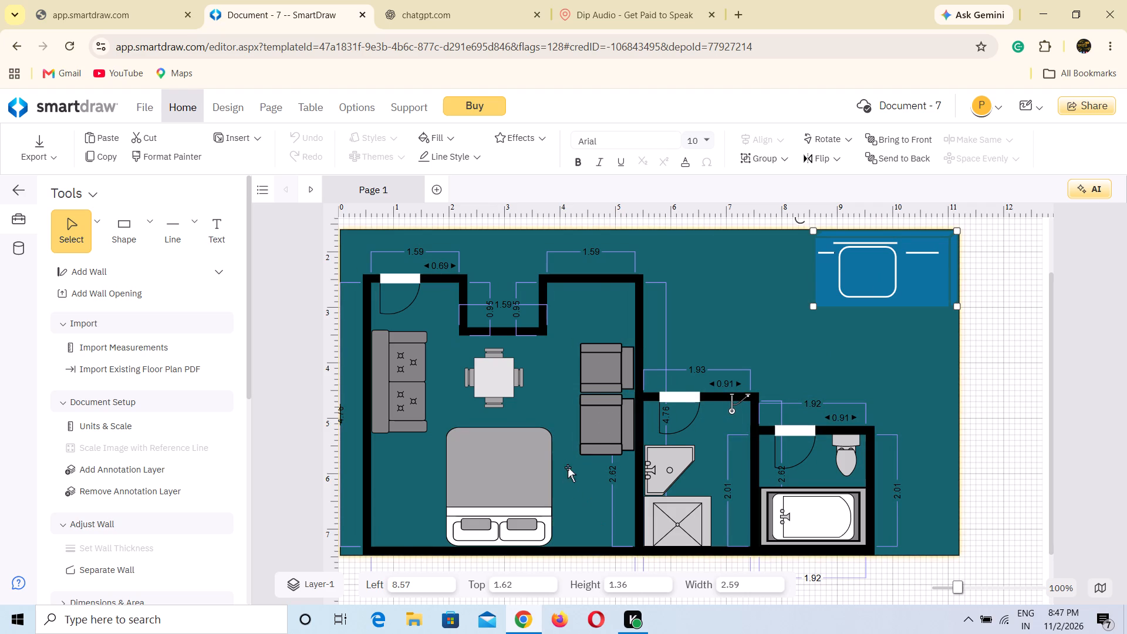
# Add a new blank page to the document after Page 1.
pyautogui.click(438, 188)
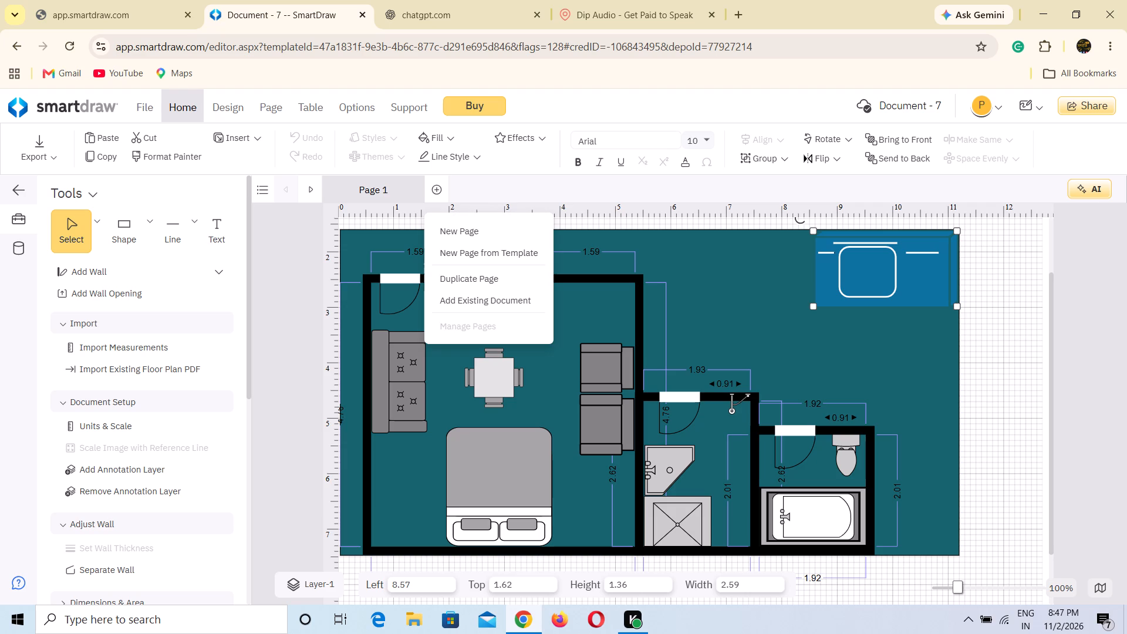
pyautogui.click(458, 232)
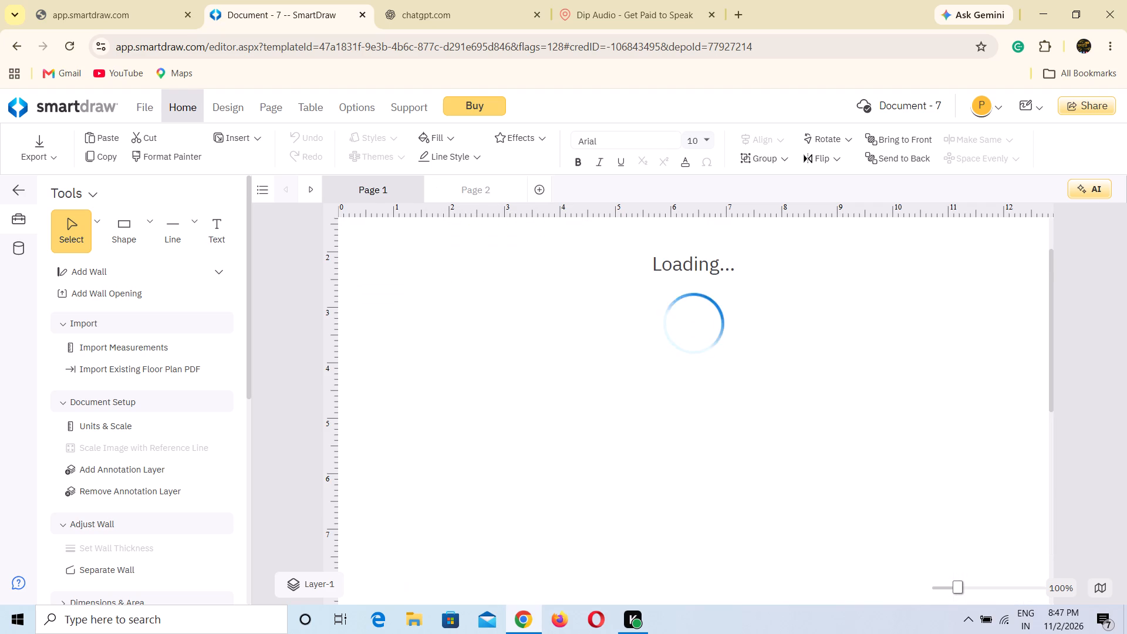
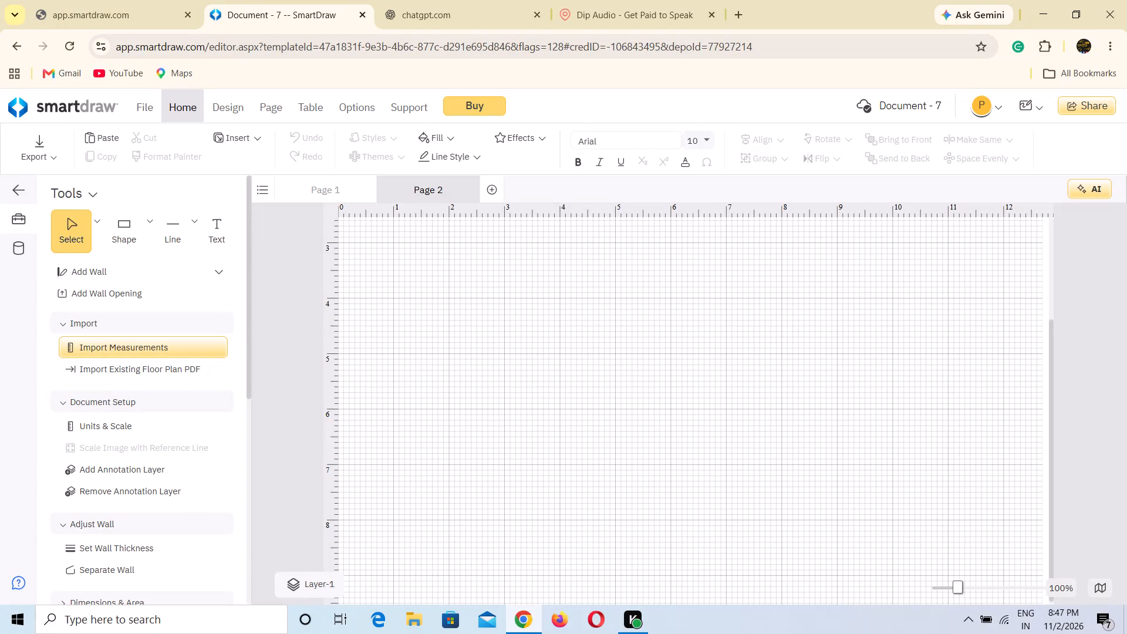
# Place an L-Shaped room outline on Page 2 and move it up to about 0.63 left and 3.12 top.
pyautogui.scroll(-1, 168, 505)
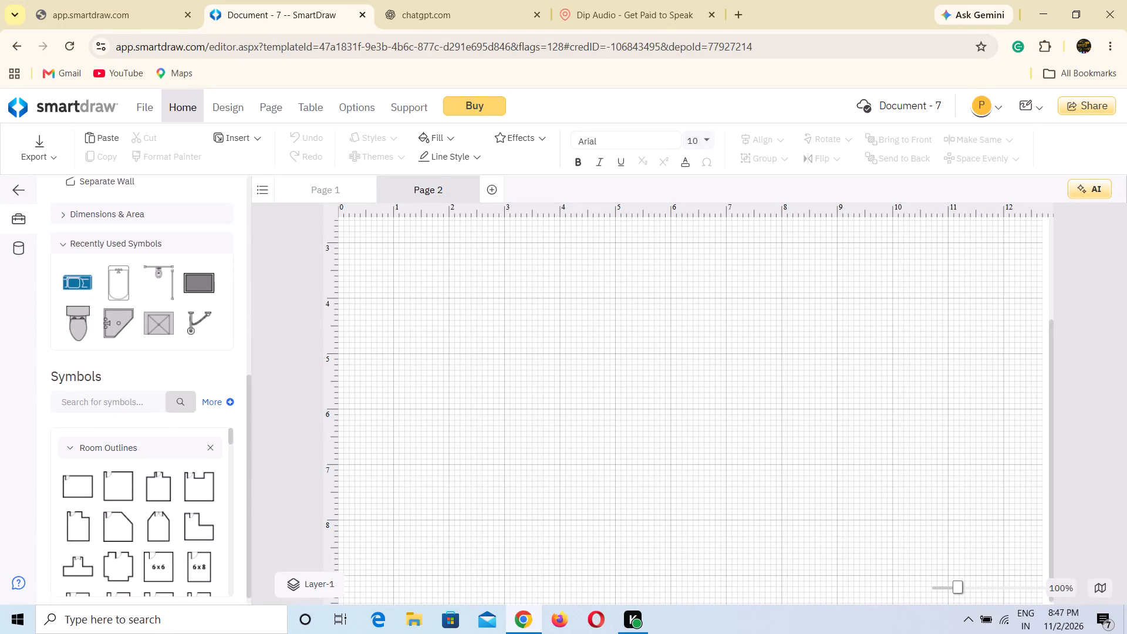
pyautogui.scroll(-1, 168, 505)
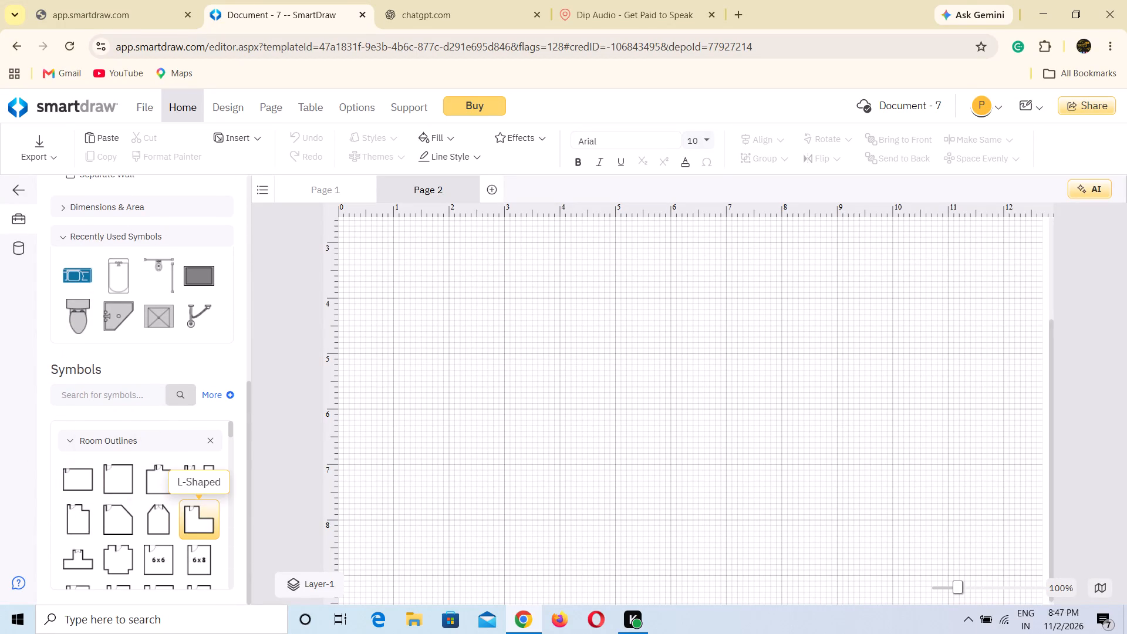
pyautogui.scroll(-1, 184, 508)
pyautogui.scroll(1, 187, 465)
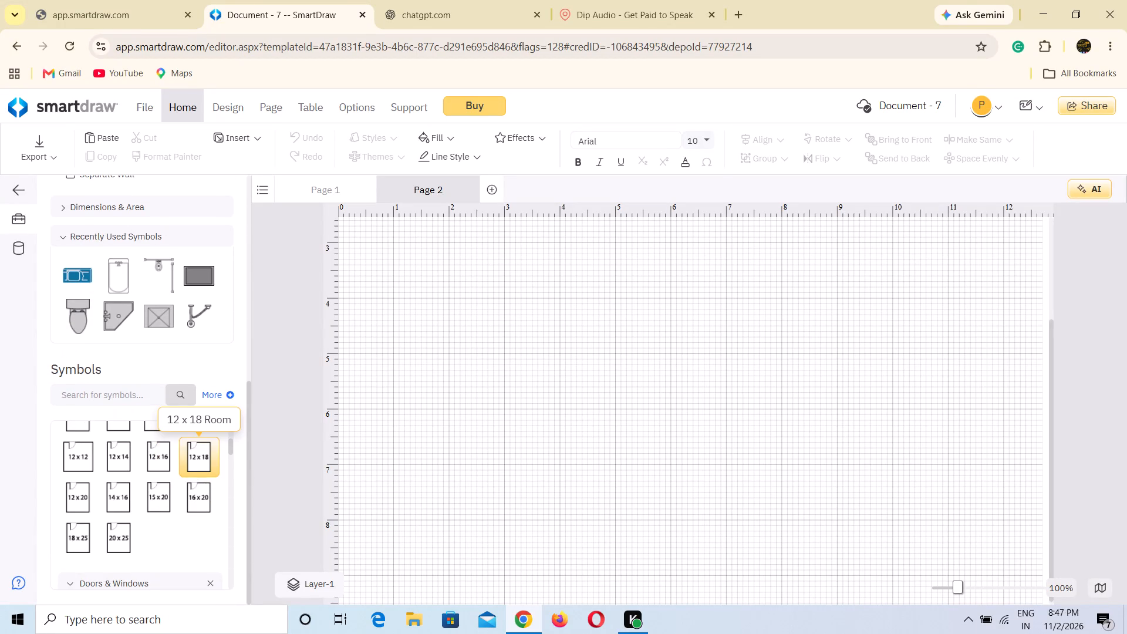
pyautogui.scroll(1, 187, 465)
pyautogui.moveTo(193, 493); pyautogui.dragTo(375, 532)
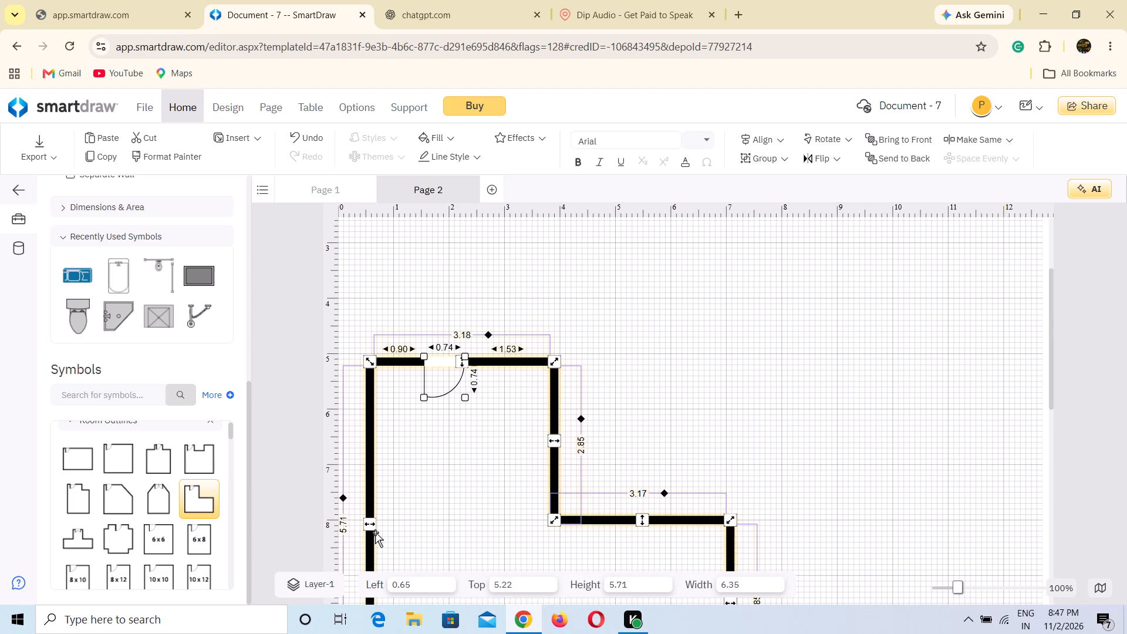
pyautogui.moveTo(396, 526); pyautogui.dragTo(375, 495)
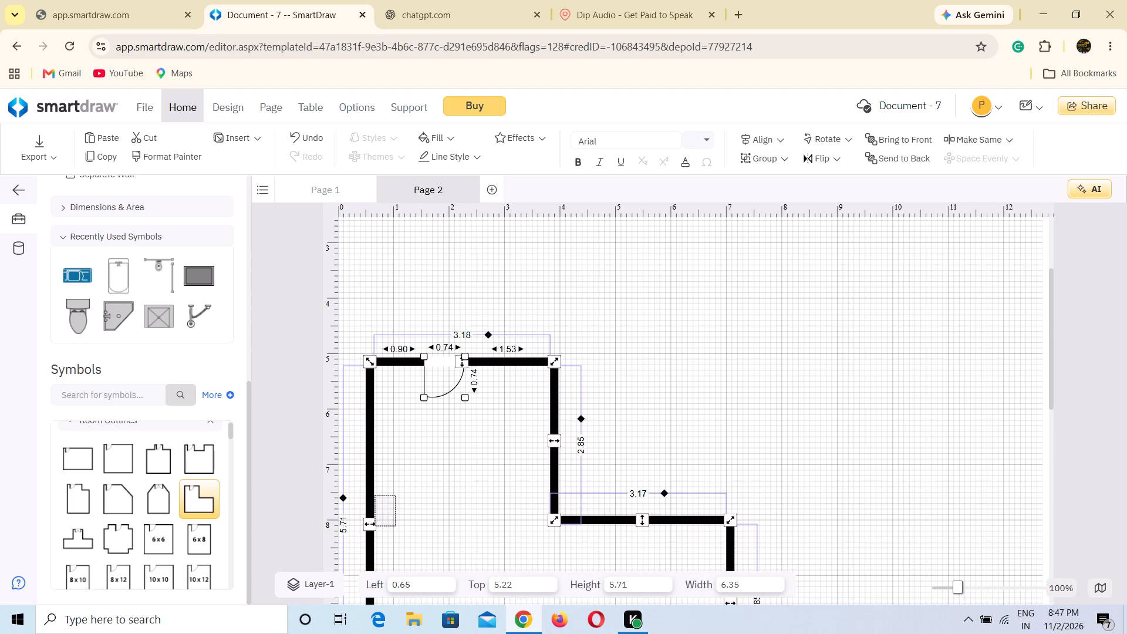
pyautogui.moveTo(371, 485); pyautogui.dragTo(353, 451)
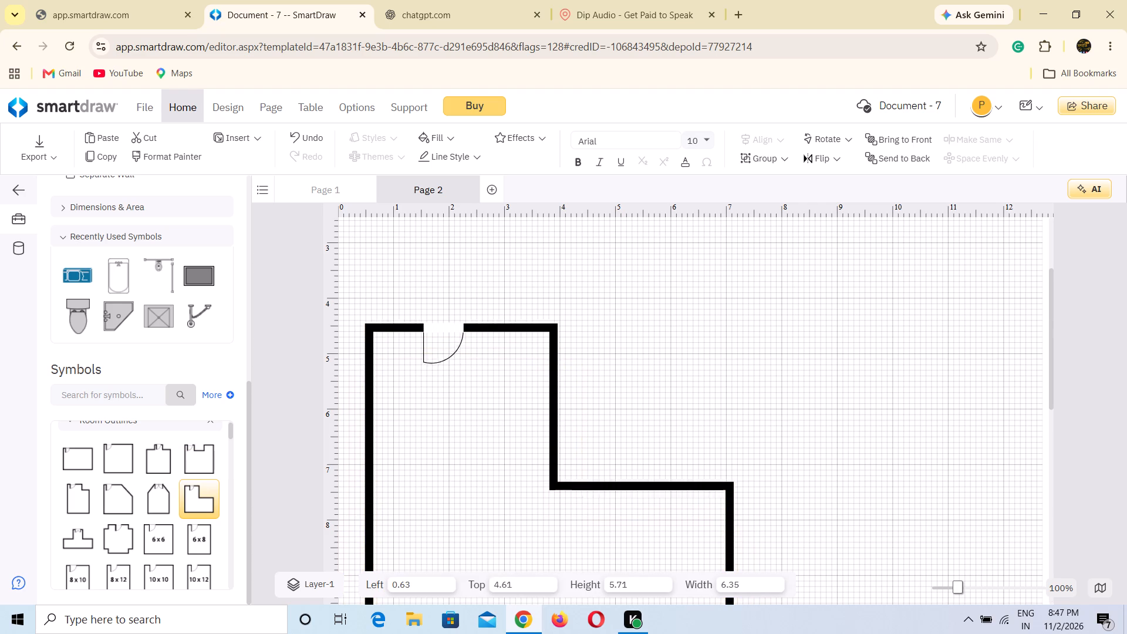
pyautogui.moveTo(353, 451); pyautogui.dragTo(301, 373)
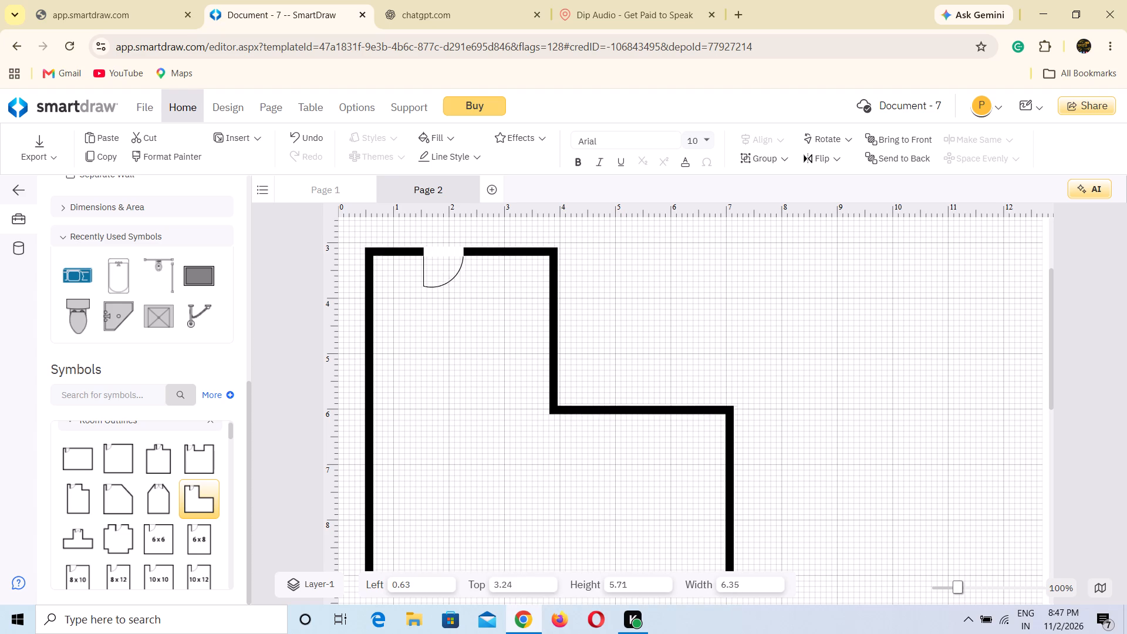
pyautogui.moveTo(301, 373); pyautogui.dragTo(299, 370)
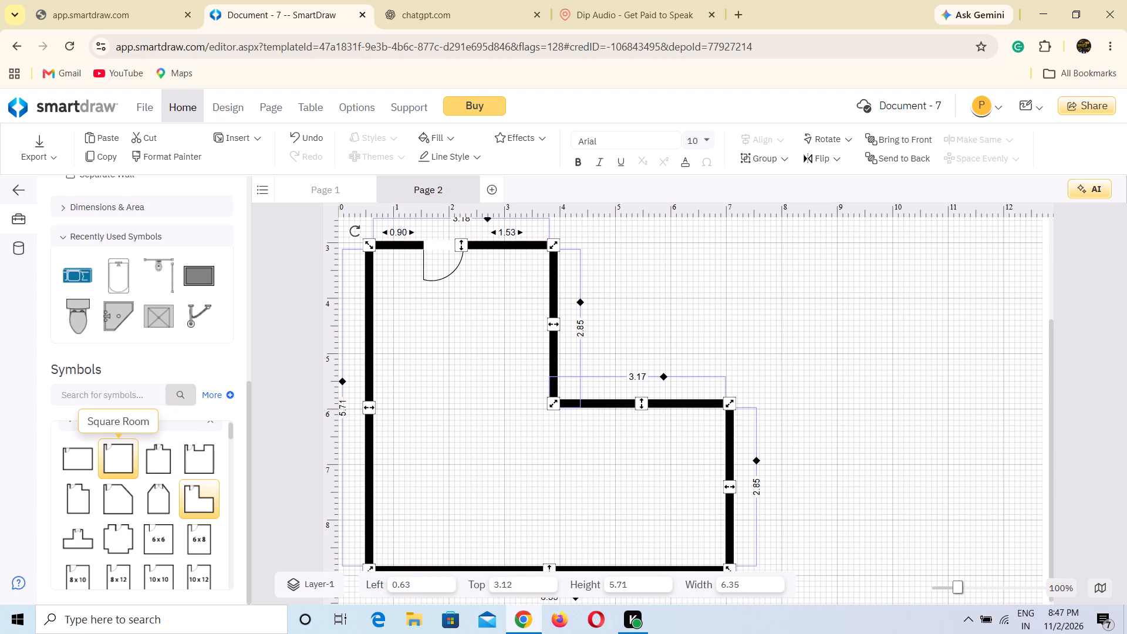
# Place a 6 x 6 Room against the L-shaped room's lower right wall, at about 7.14 left and 6.81 top.
pyautogui.click(82, 548)
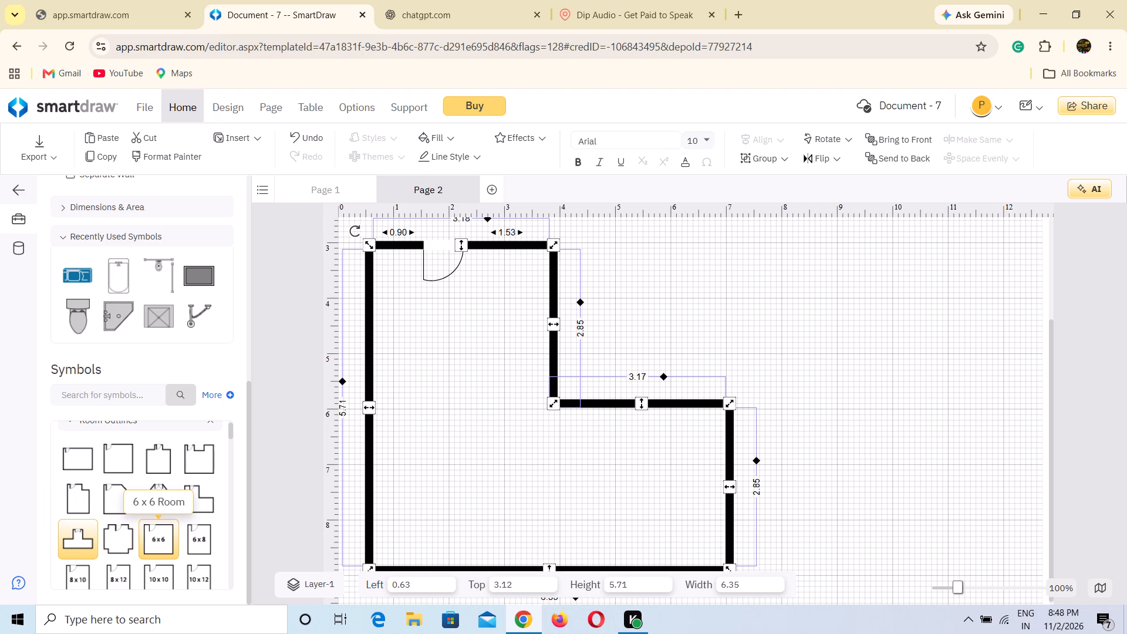
pyautogui.moveTo(151, 544); pyautogui.dragTo(852, 492)
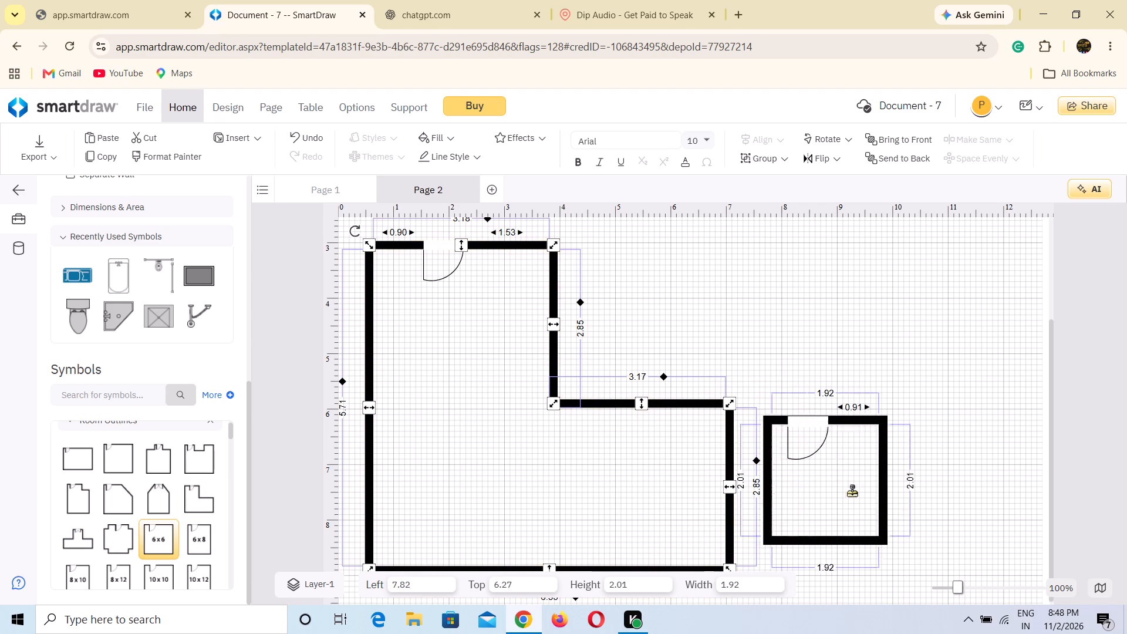
pyautogui.moveTo(852, 492); pyautogui.dragTo(808, 511)
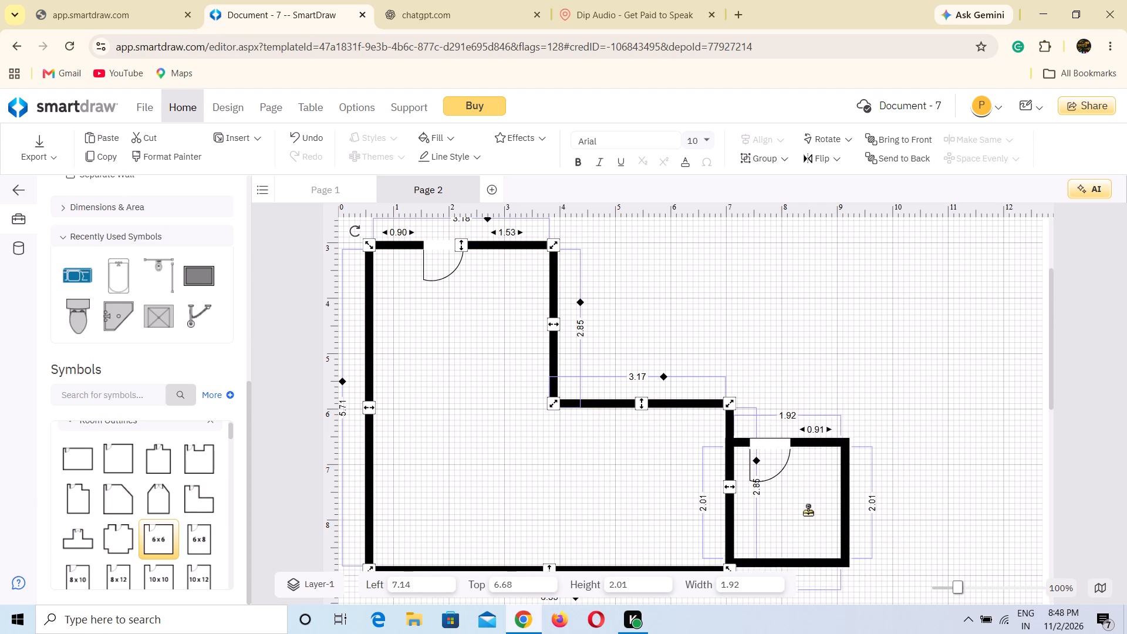
pyautogui.moveTo(808, 511); pyautogui.dragTo(808, 514)
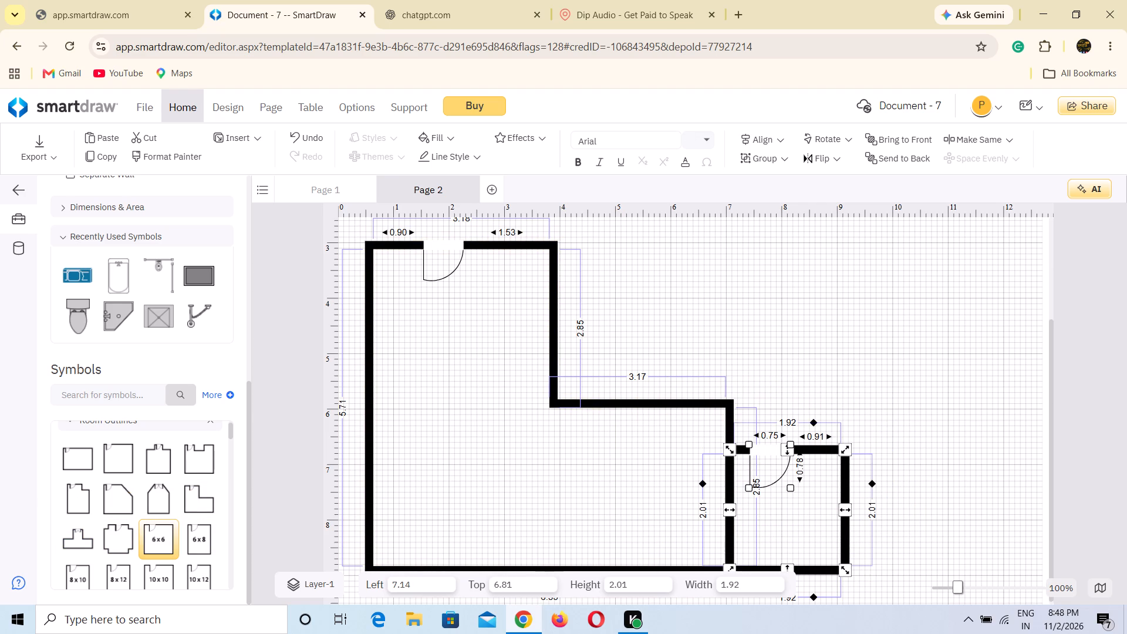
# Place a 6 x 8 Room adjoining the right wall of the 6 x 6 room, at about 9.22 left and 6.20 top.
pyautogui.moveTo(195, 538); pyautogui.dragTo(846, 549)
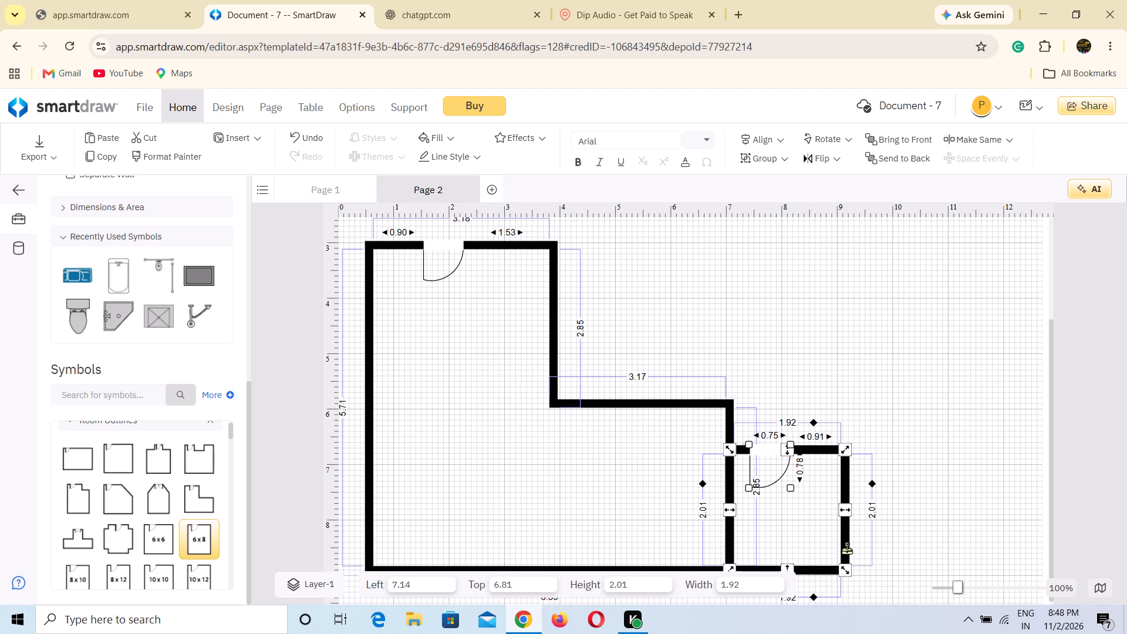
pyautogui.moveTo(846, 549); pyautogui.dragTo(900, 515)
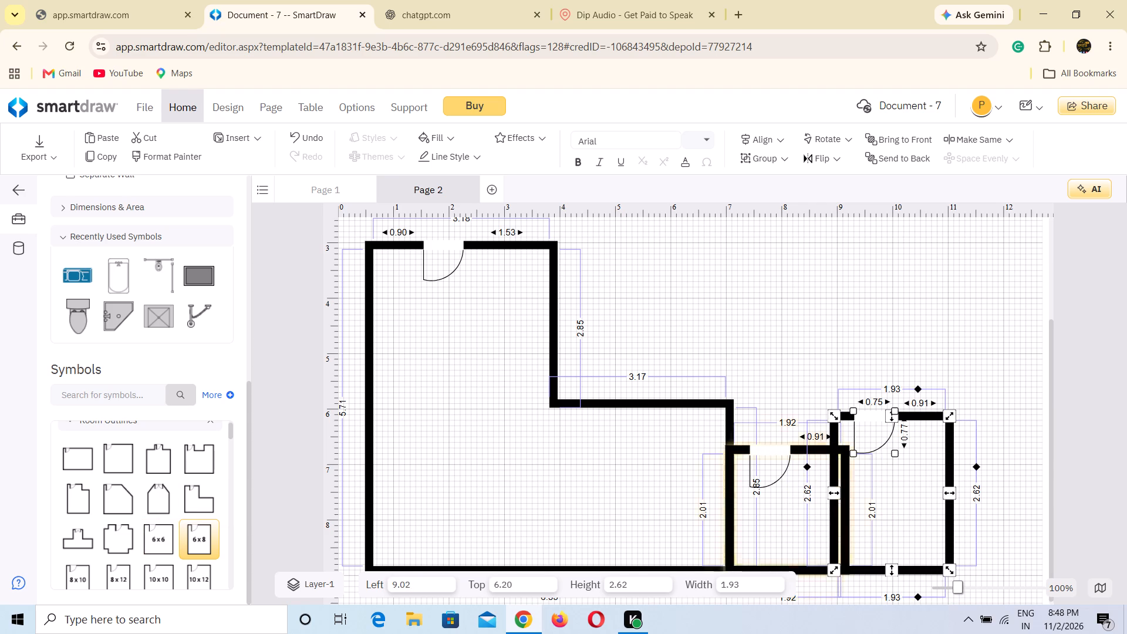
pyautogui.moveTo(863, 515); pyautogui.dragTo(879, 513)
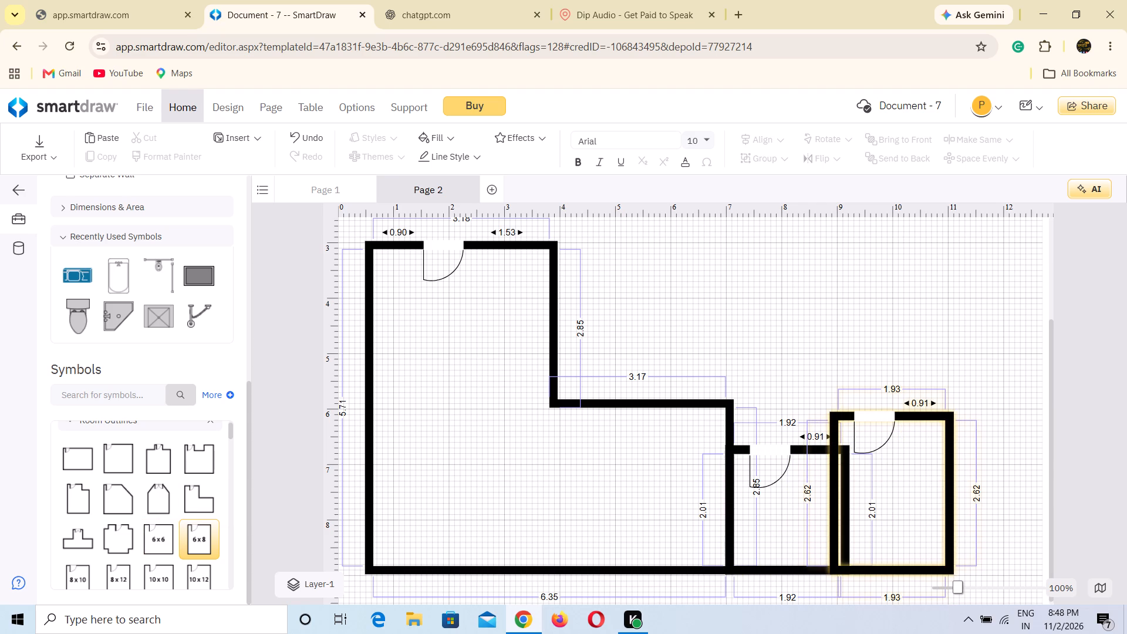
pyautogui.moveTo(913, 417); pyautogui.dragTo(923, 416)
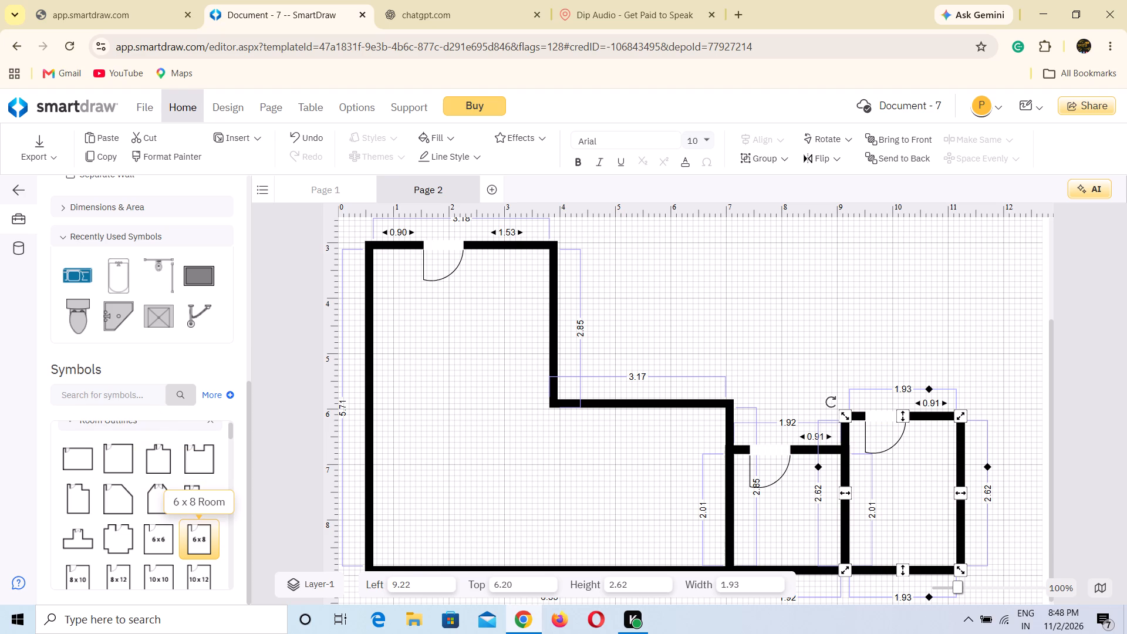
# Add a toilet from the recently used symbols and position it inside the 6 x 6 room, at about 8.31 left and 7.35 top.
pyautogui.hscroll(-3, 152, 548)
pyautogui.moveTo(231, 436); pyautogui.dragTo(228, 453)
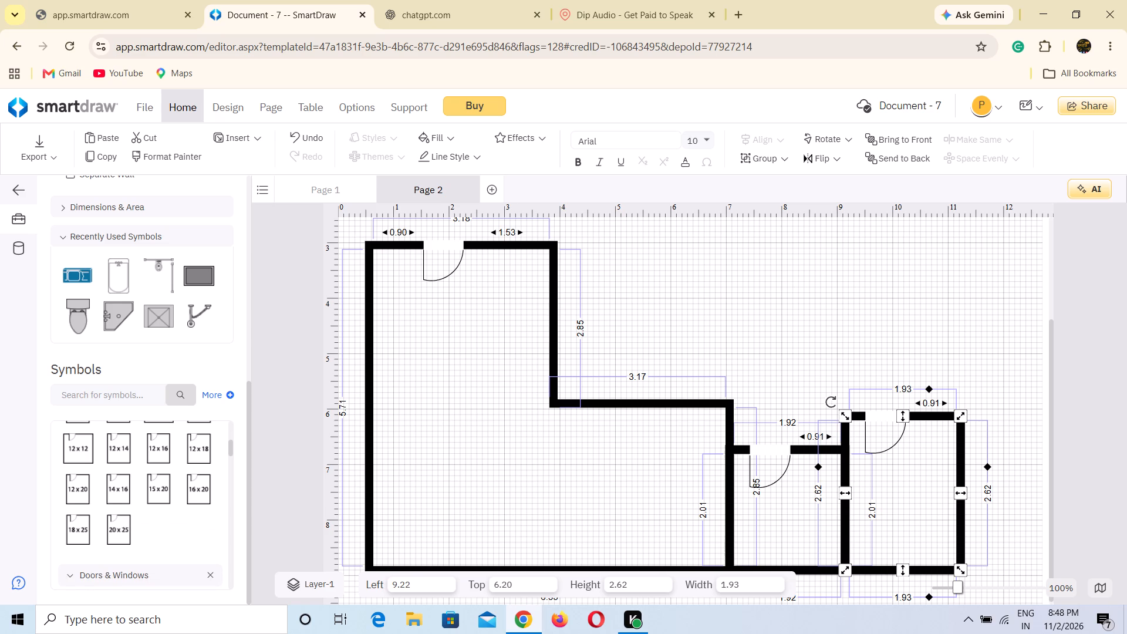
pyautogui.moveTo(76, 320); pyautogui.dragTo(660, 526)
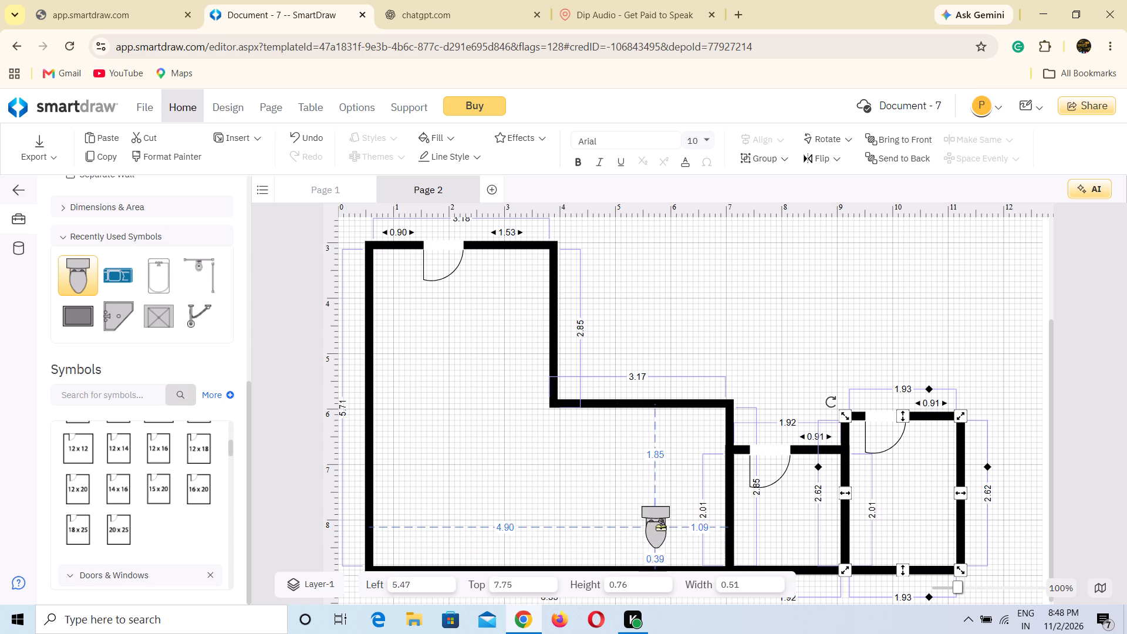
pyautogui.moveTo(660, 526); pyautogui.dragTo(663, 525)
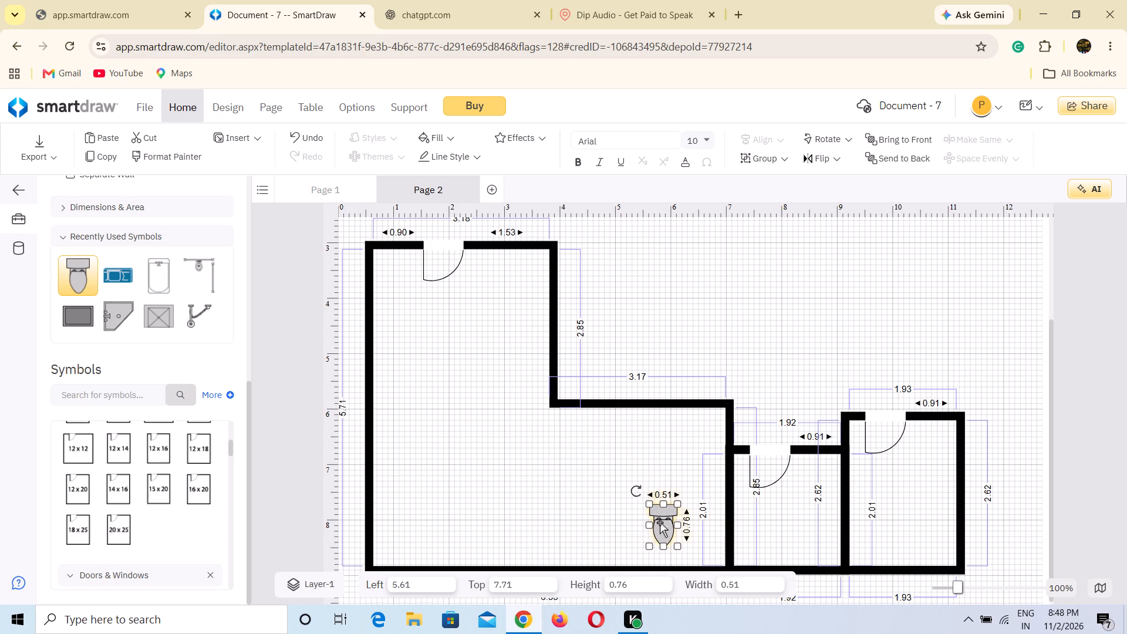
pyautogui.moveTo(660, 522); pyautogui.dragTo(811, 504)
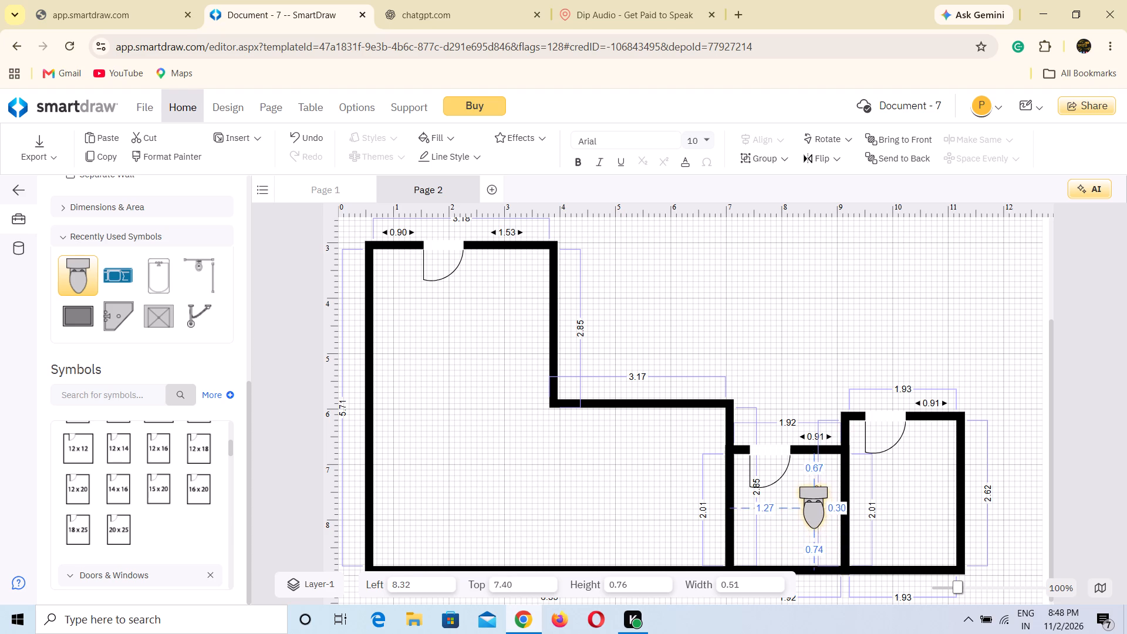
pyautogui.moveTo(811, 504); pyautogui.dragTo(809, 502)
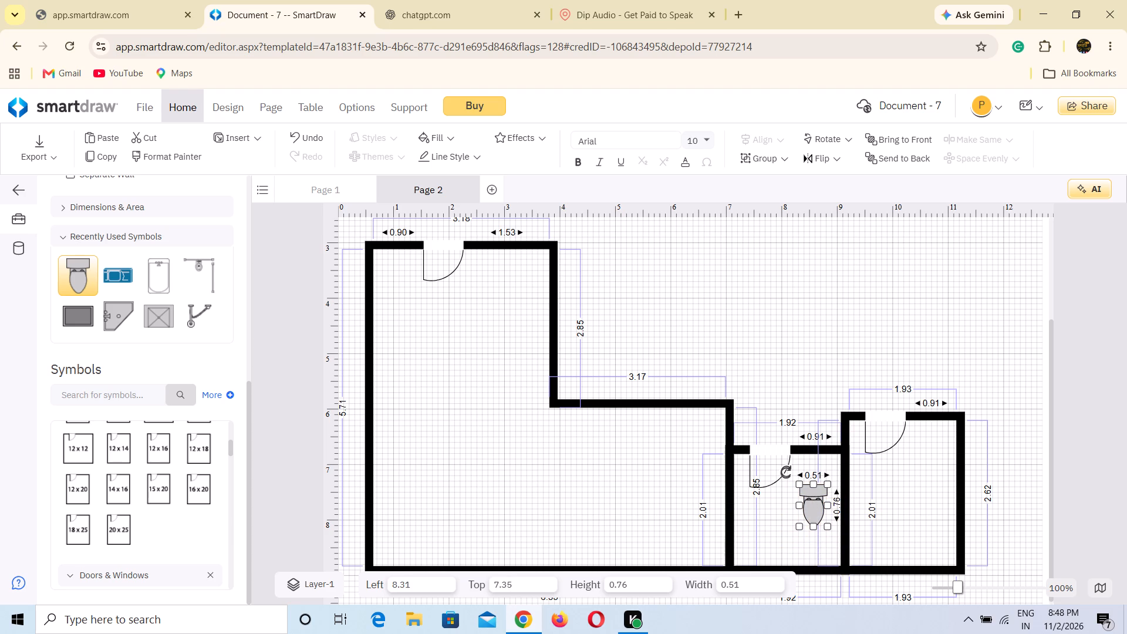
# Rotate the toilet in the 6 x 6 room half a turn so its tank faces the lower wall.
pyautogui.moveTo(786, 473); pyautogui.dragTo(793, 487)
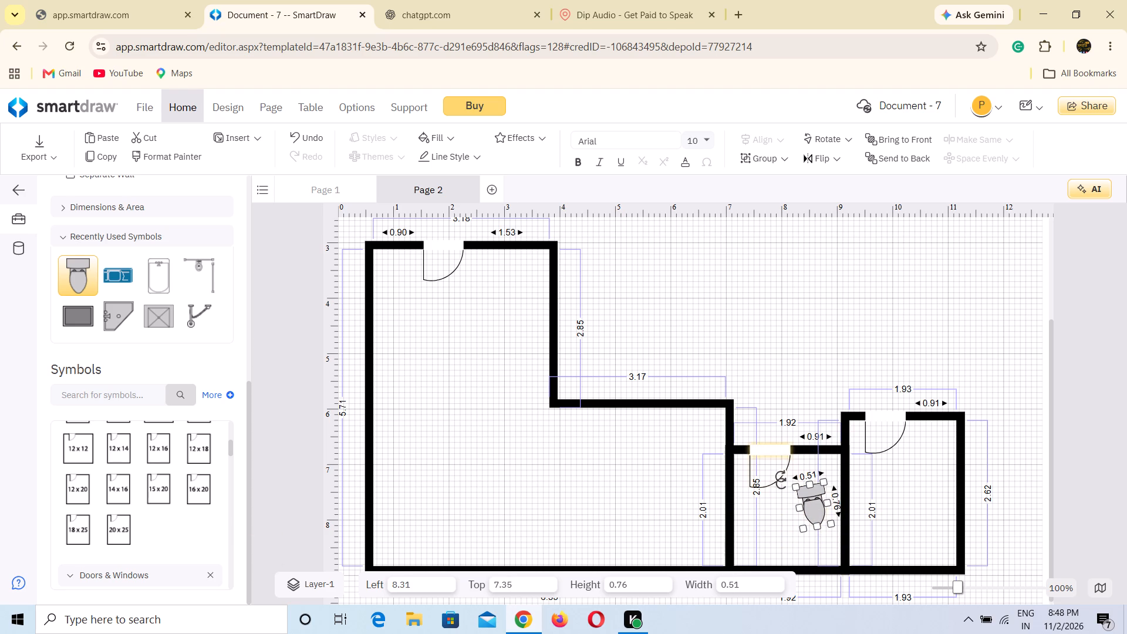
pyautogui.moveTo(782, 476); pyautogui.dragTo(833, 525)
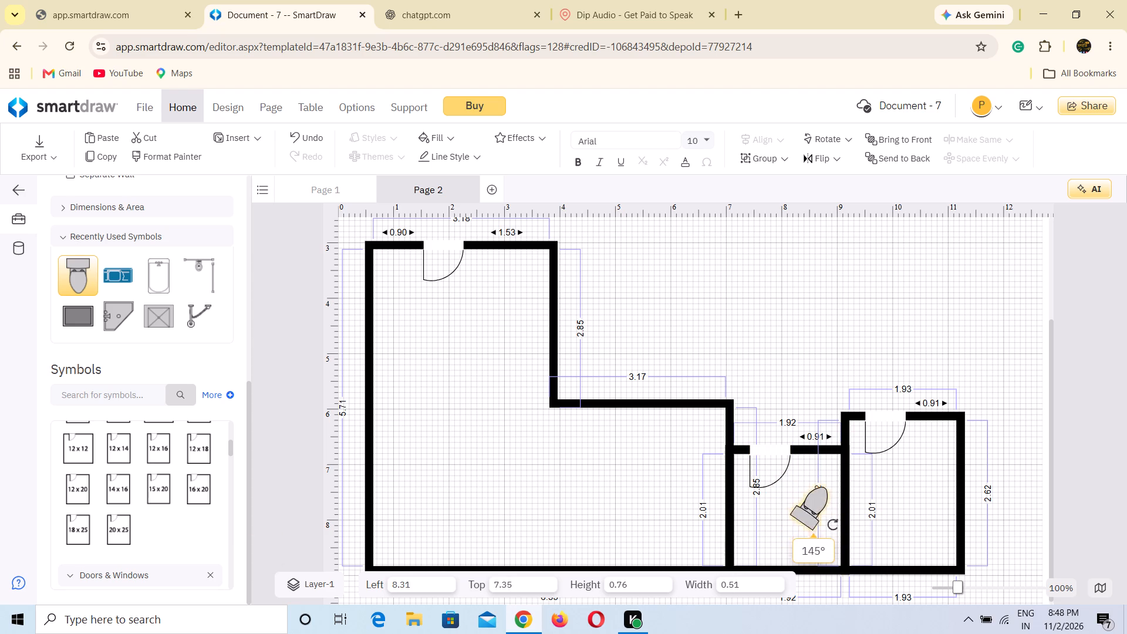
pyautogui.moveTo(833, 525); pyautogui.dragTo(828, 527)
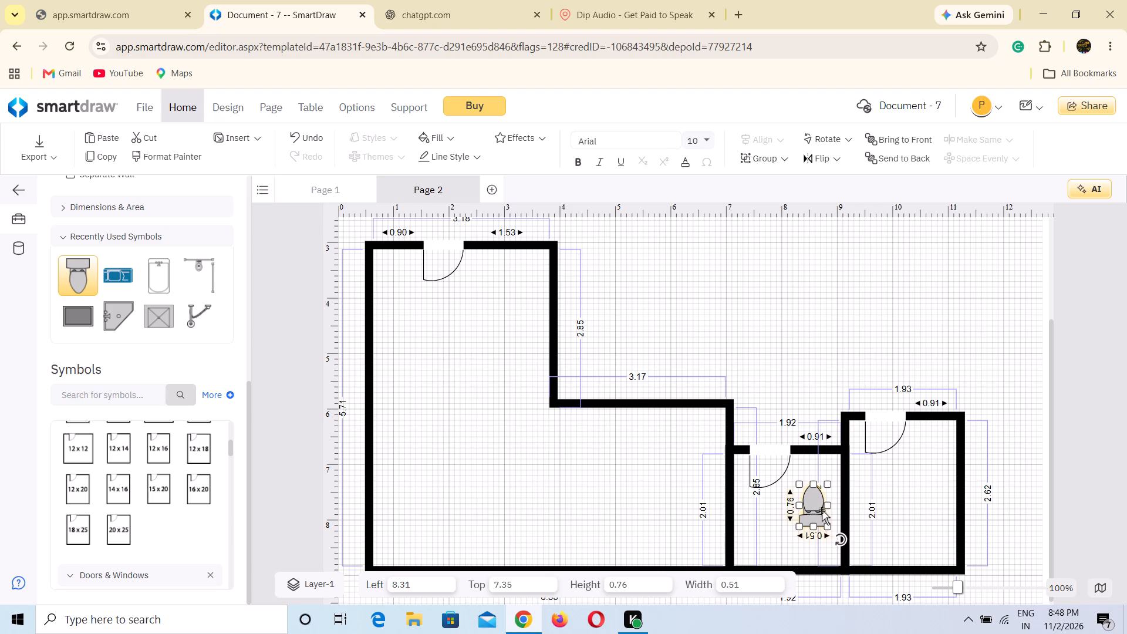
# Move the toilet to about 8.35 left and 6.83 top and rotate it to 0° with its tank against the upper wall.
pyautogui.moveTo(815, 504); pyautogui.dragTo(815, 477)
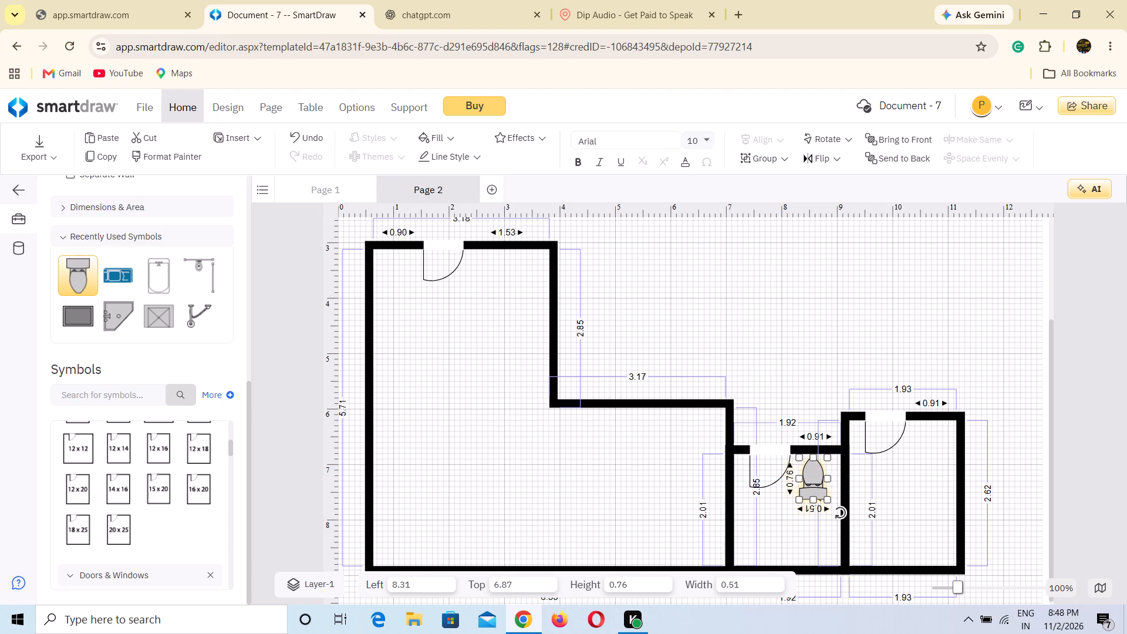
pyautogui.moveTo(841, 511); pyautogui.dragTo(791, 451)
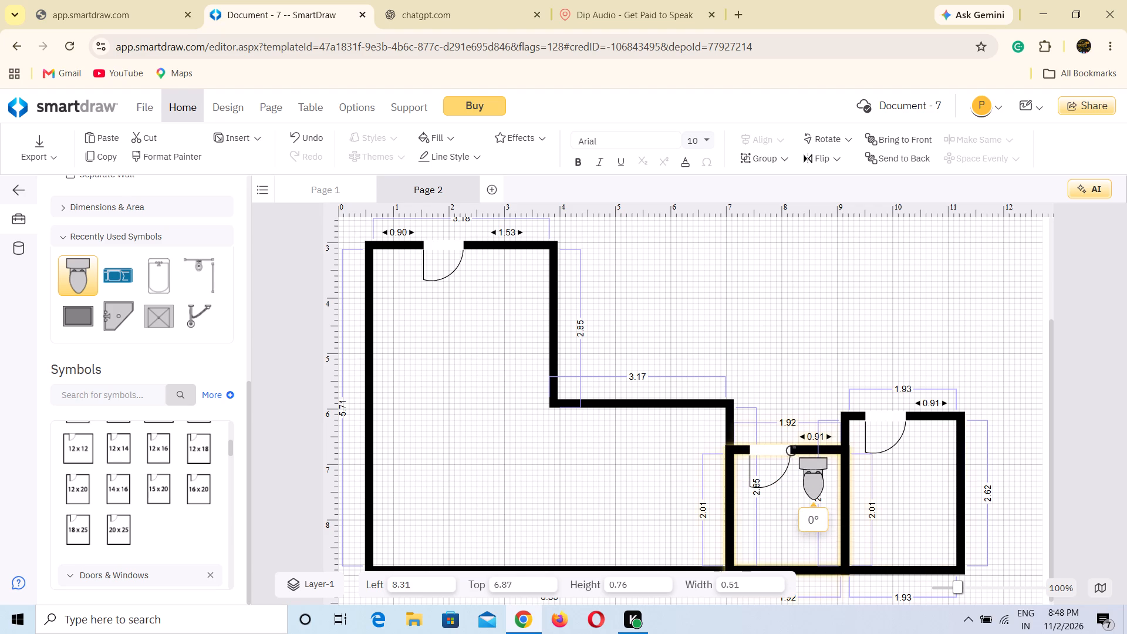
pyautogui.moveTo(791, 451); pyautogui.dragTo(792, 456)
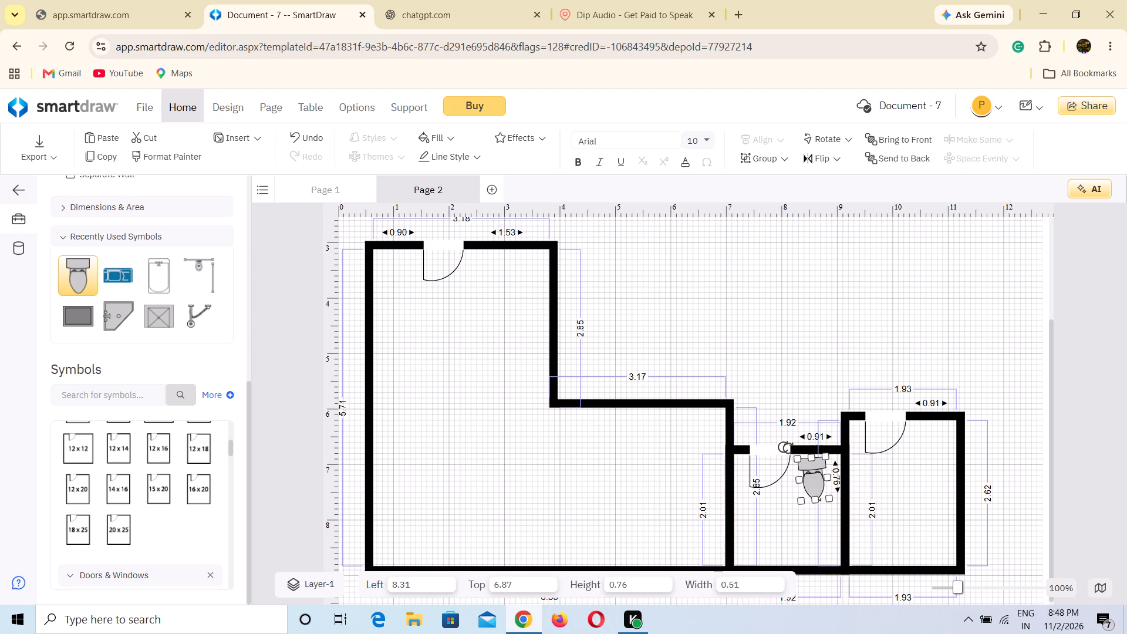
pyautogui.click(784, 447)
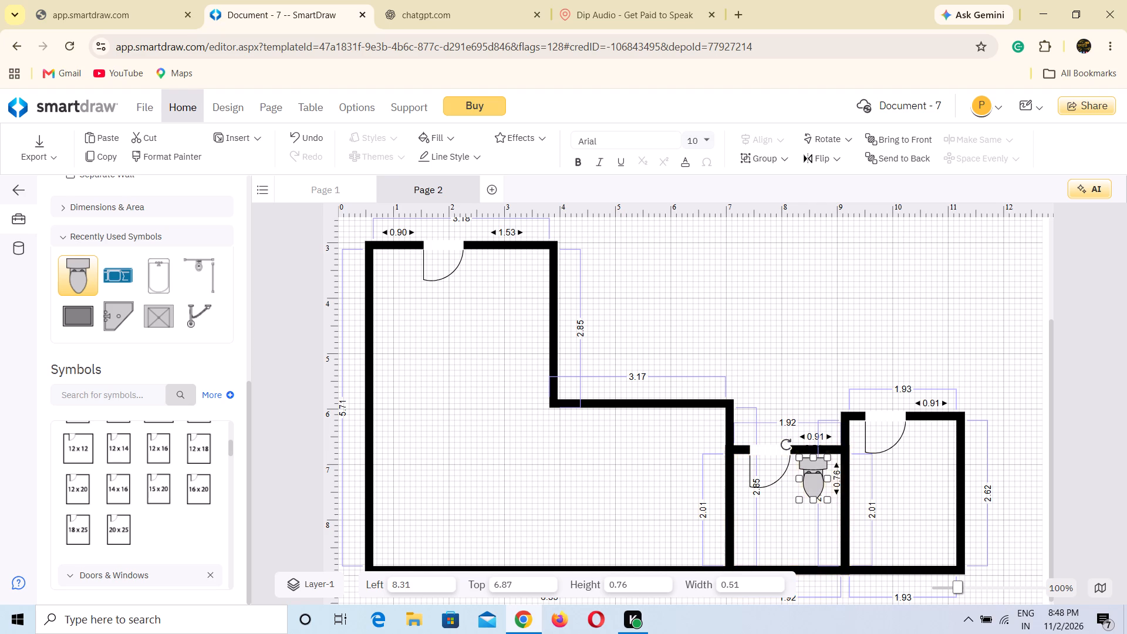
pyautogui.click(814, 484)
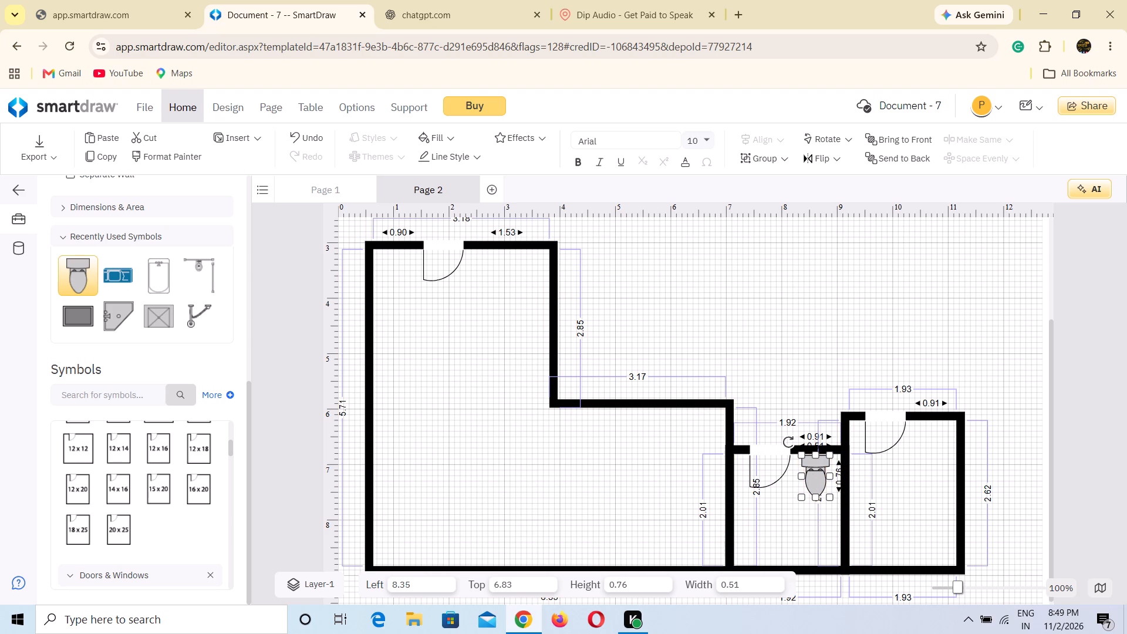
# Place a 12 x 20 Room over the L-shaped room, aligned with its left wall, at about 0.65 left and 3.65 top.
pyautogui.scroll(1, 154, 367)
pyautogui.scroll(-1, 154, 367)
pyautogui.moveTo(76, 489); pyautogui.dragTo(97, 495)
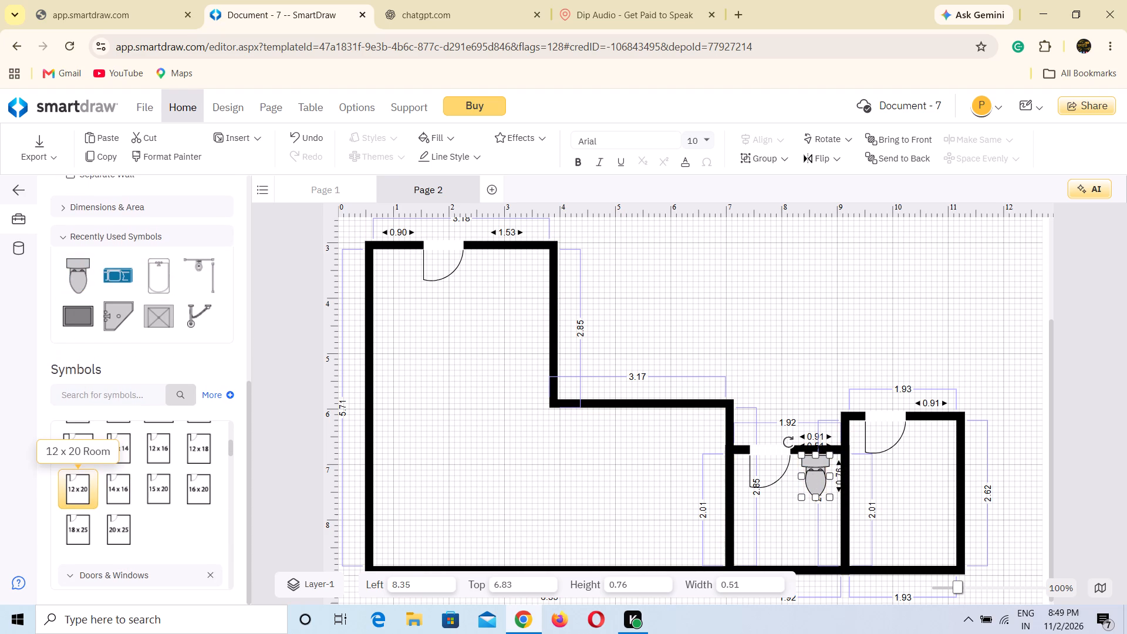
pyautogui.moveTo(97, 495); pyautogui.dragTo(404, 477)
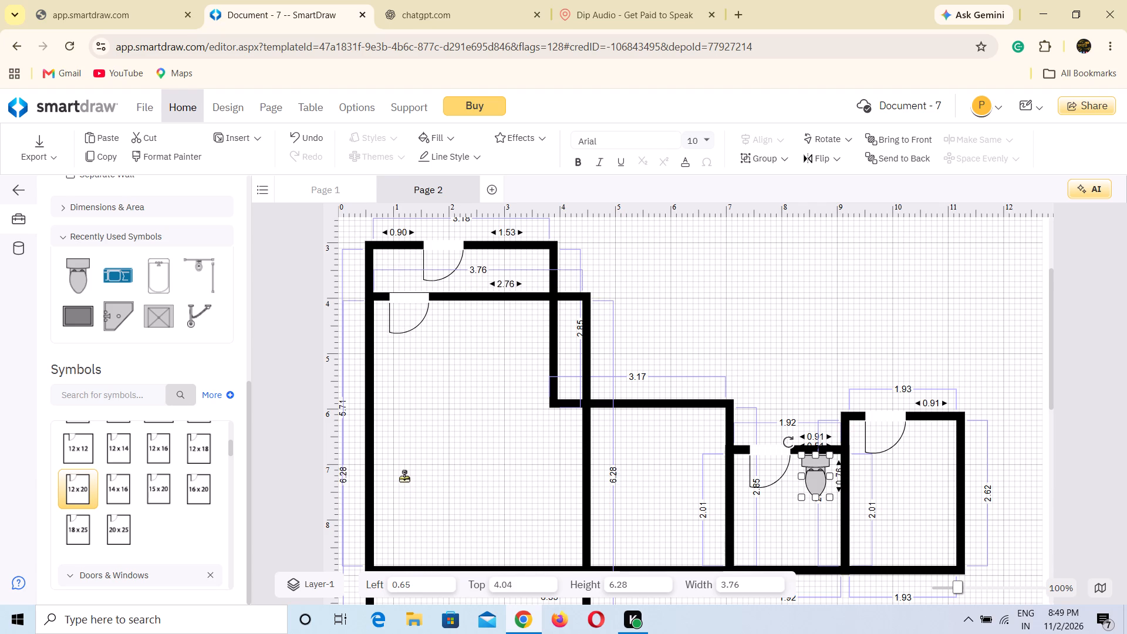
pyautogui.moveTo(404, 477); pyautogui.dragTo(407, 461)
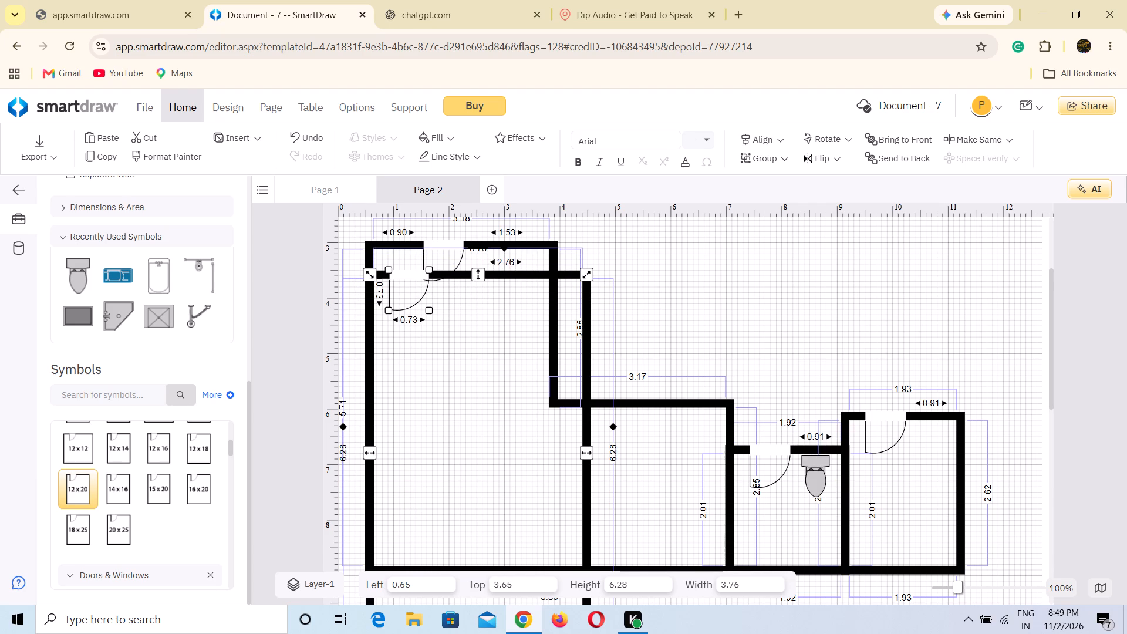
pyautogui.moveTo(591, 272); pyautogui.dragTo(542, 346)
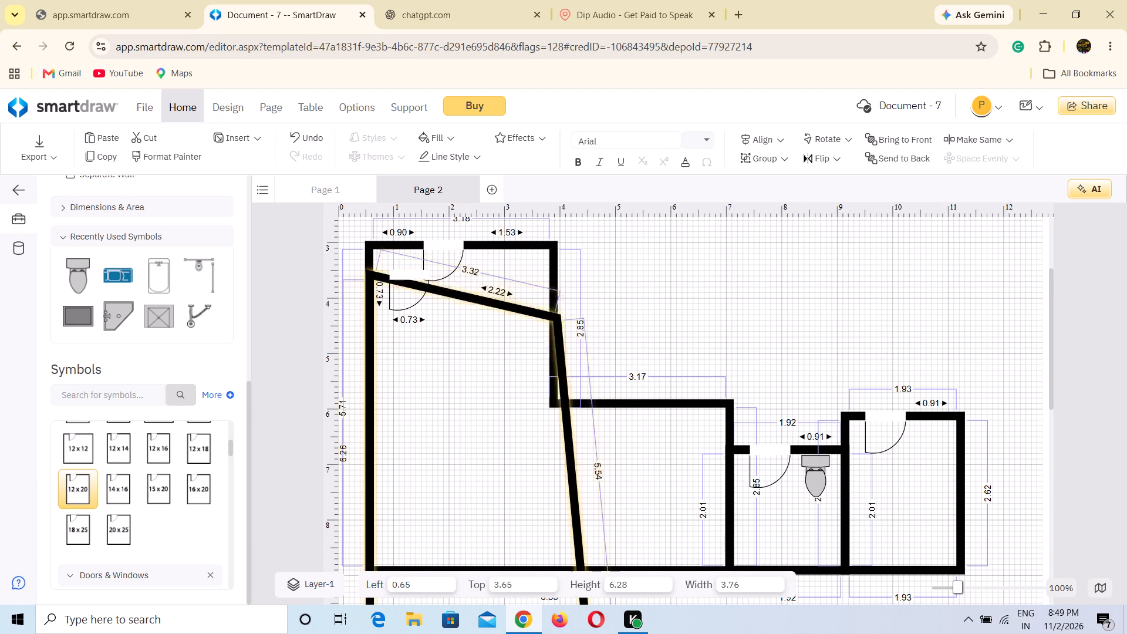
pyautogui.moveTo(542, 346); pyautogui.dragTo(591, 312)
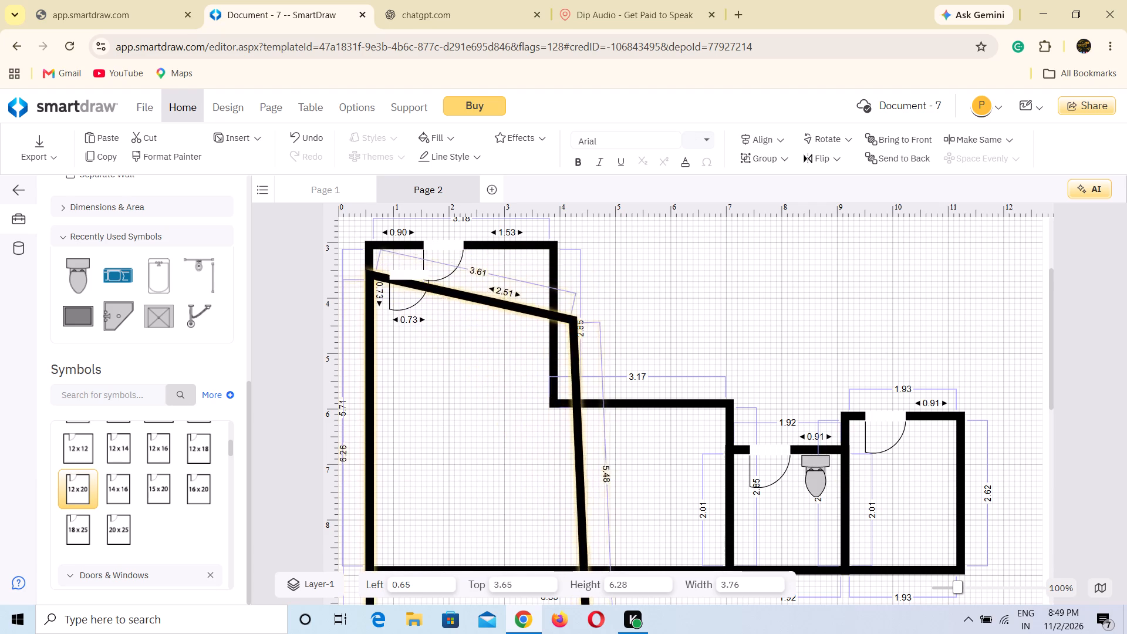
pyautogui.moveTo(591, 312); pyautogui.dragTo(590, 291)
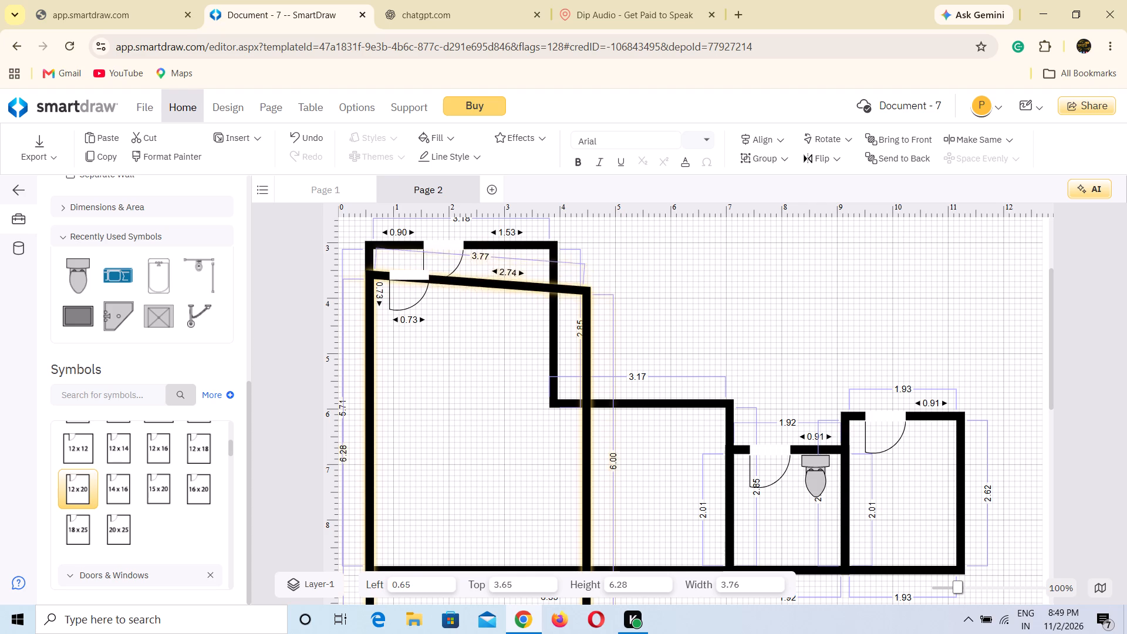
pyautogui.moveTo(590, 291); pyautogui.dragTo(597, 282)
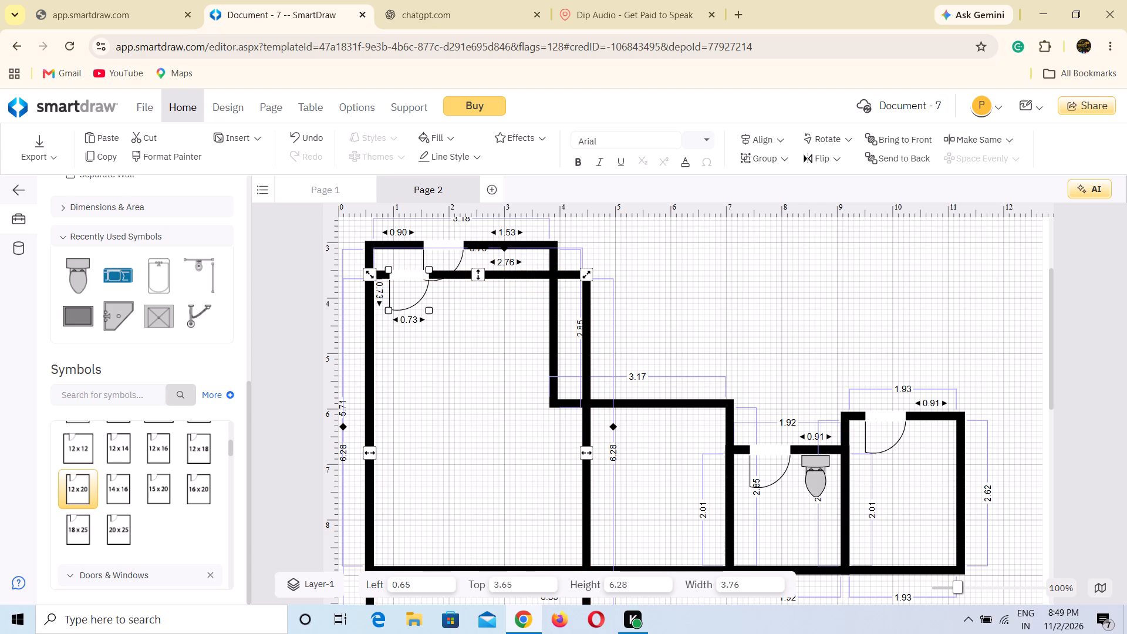
# Shrink the 12 x 20 room to about 3.27 wide by 1.89 high and fit it into the L-shaped room's lower-left corner.
pyautogui.moveTo(478, 277); pyautogui.dragTo(475, 436)
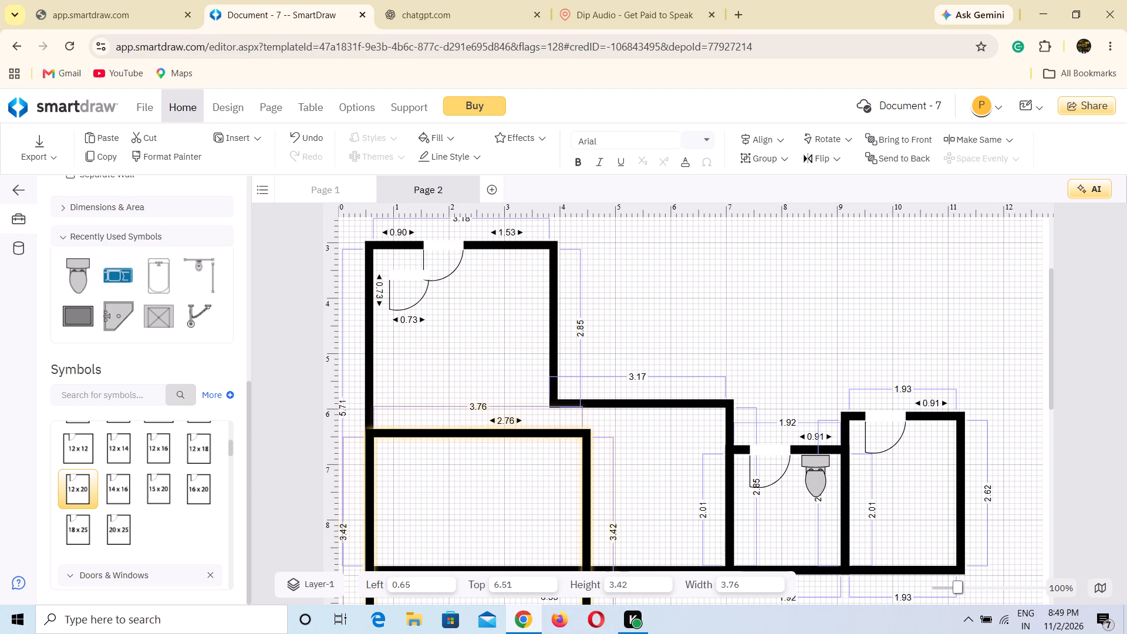
pyautogui.moveTo(475, 436); pyautogui.dragTo(475, 440)
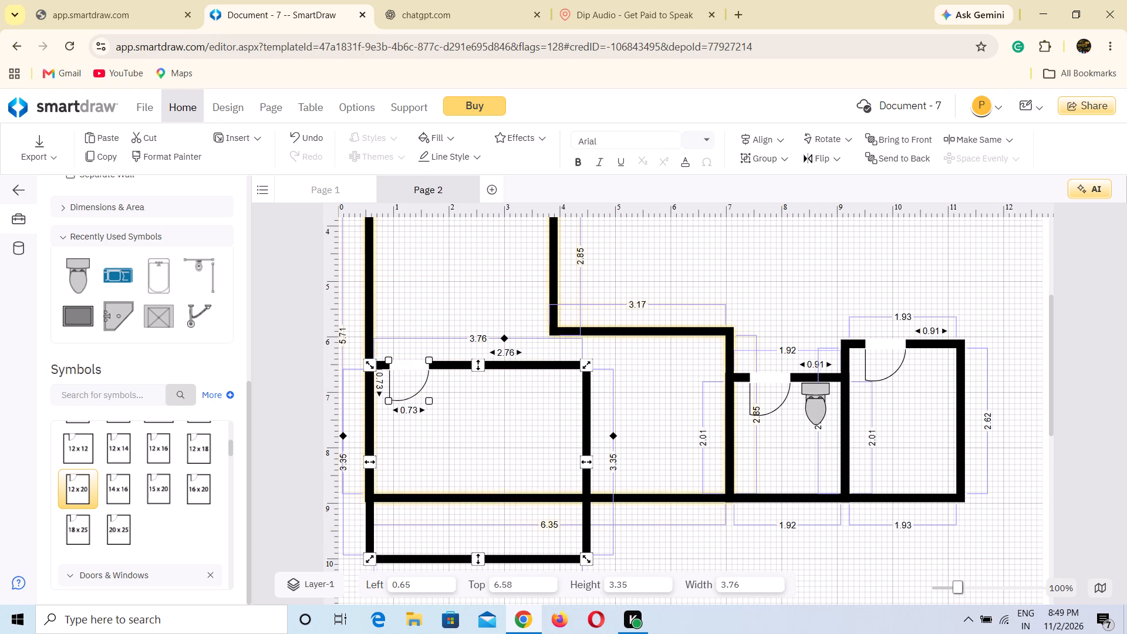
pyautogui.moveTo(508, 365); pyautogui.dragTo(509, 309)
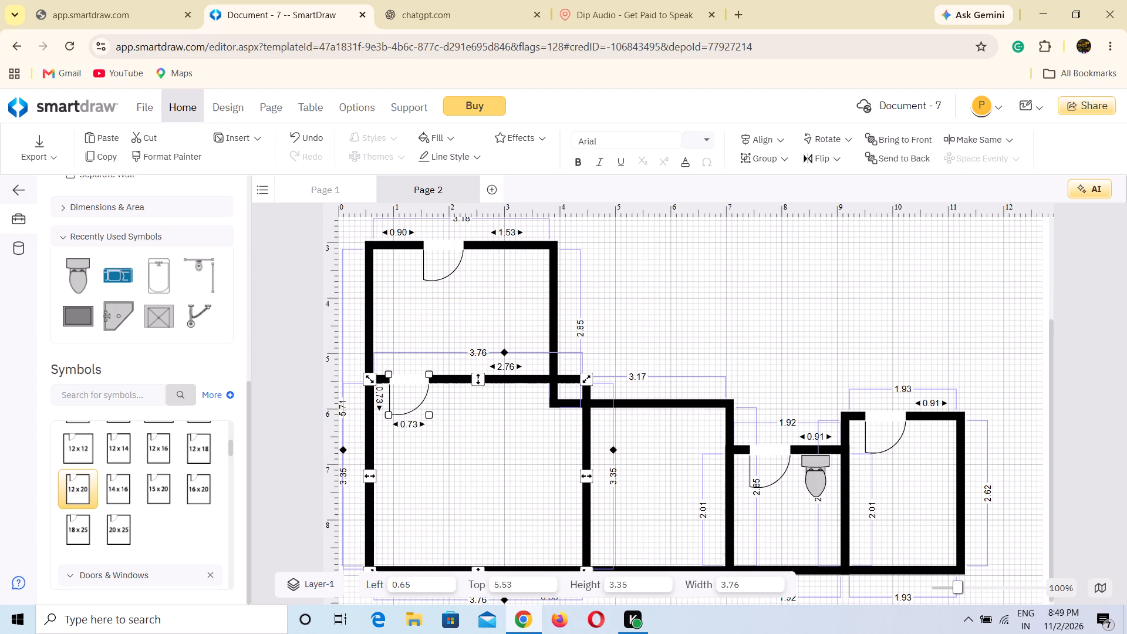
pyautogui.moveTo(480, 380); pyautogui.dragTo(472, 468)
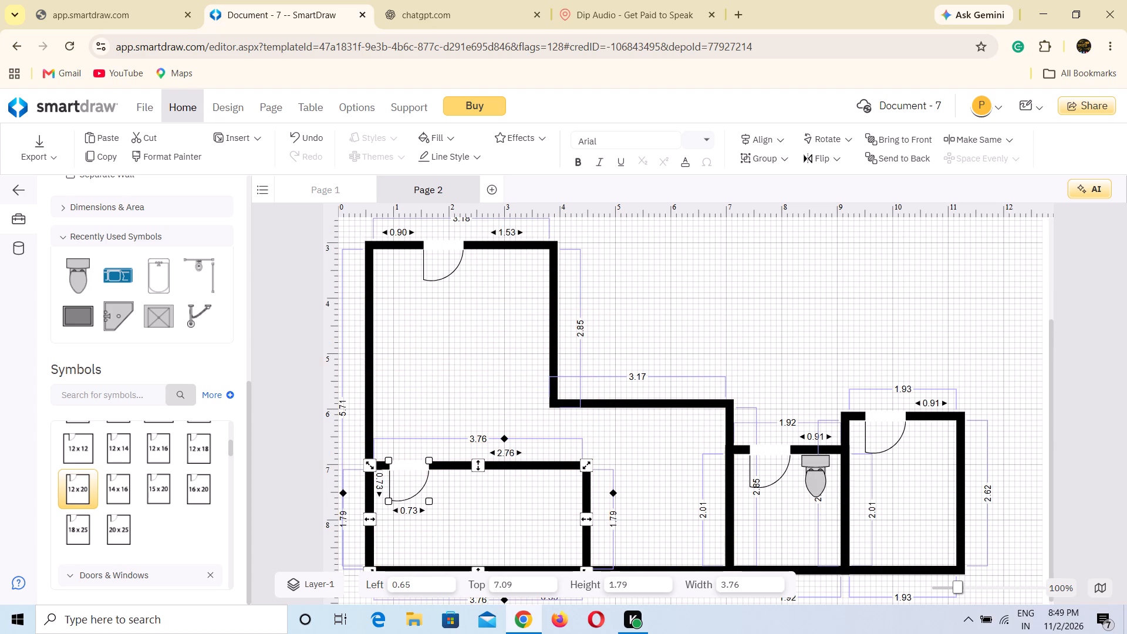
pyautogui.moveTo(586, 522); pyautogui.dragTo(504, 520)
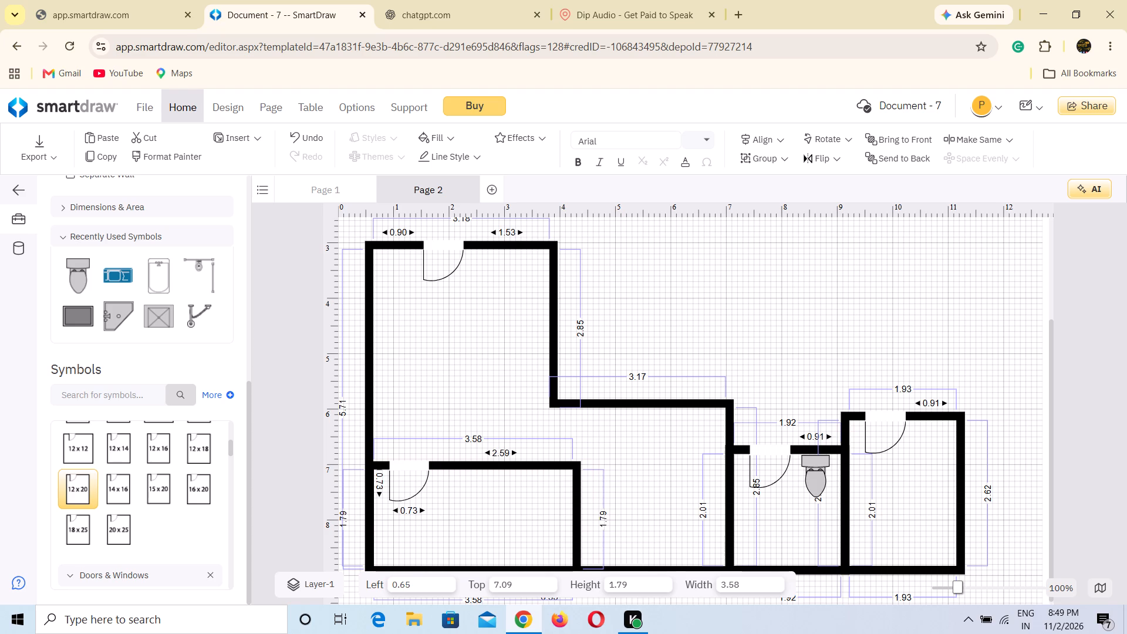
pyautogui.moveTo(504, 520); pyautogui.dragTo(478, 520)
pyautogui.moveTo(461, 462); pyautogui.dragTo(461, 459)
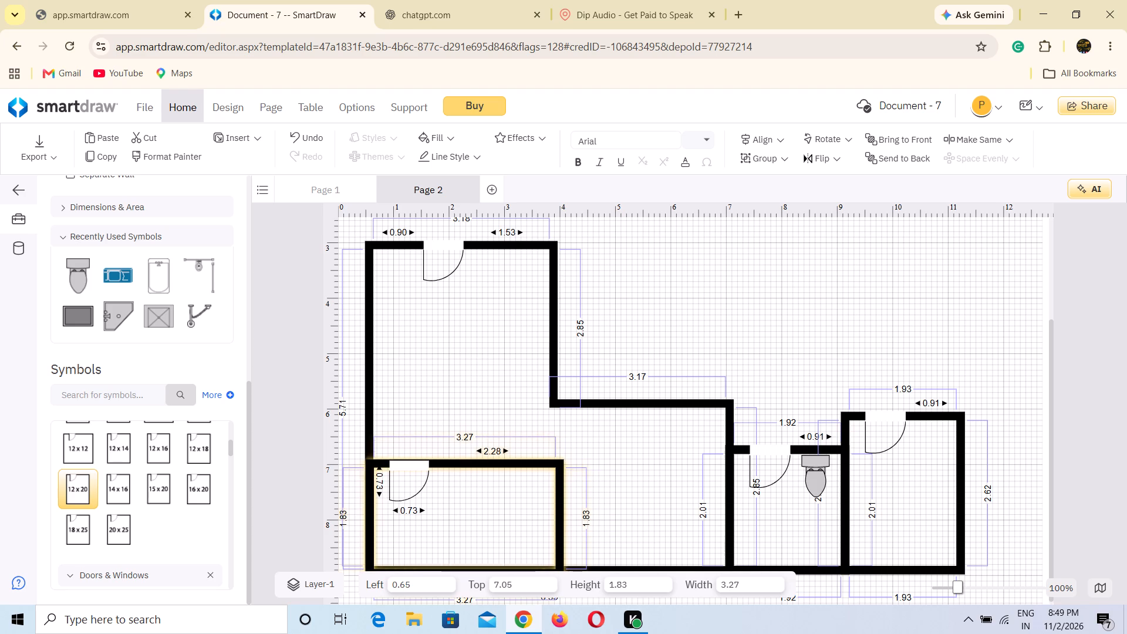
pyautogui.moveTo(461, 459); pyautogui.dragTo(460, 449)
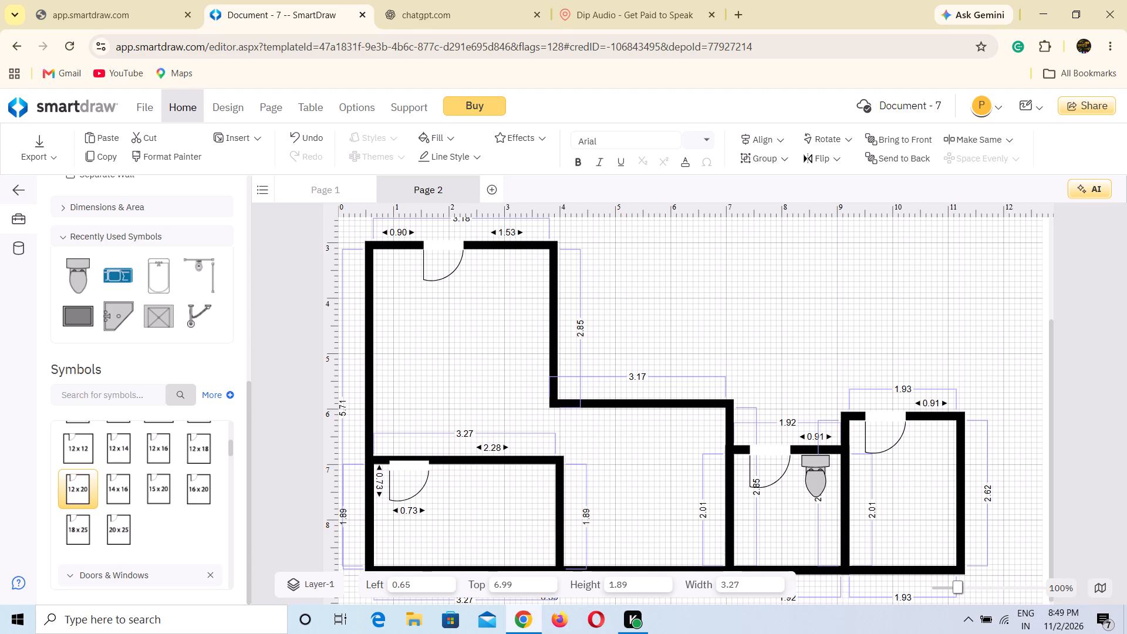
pyautogui.moveTo(460, 449); pyautogui.dragTo(459, 448)
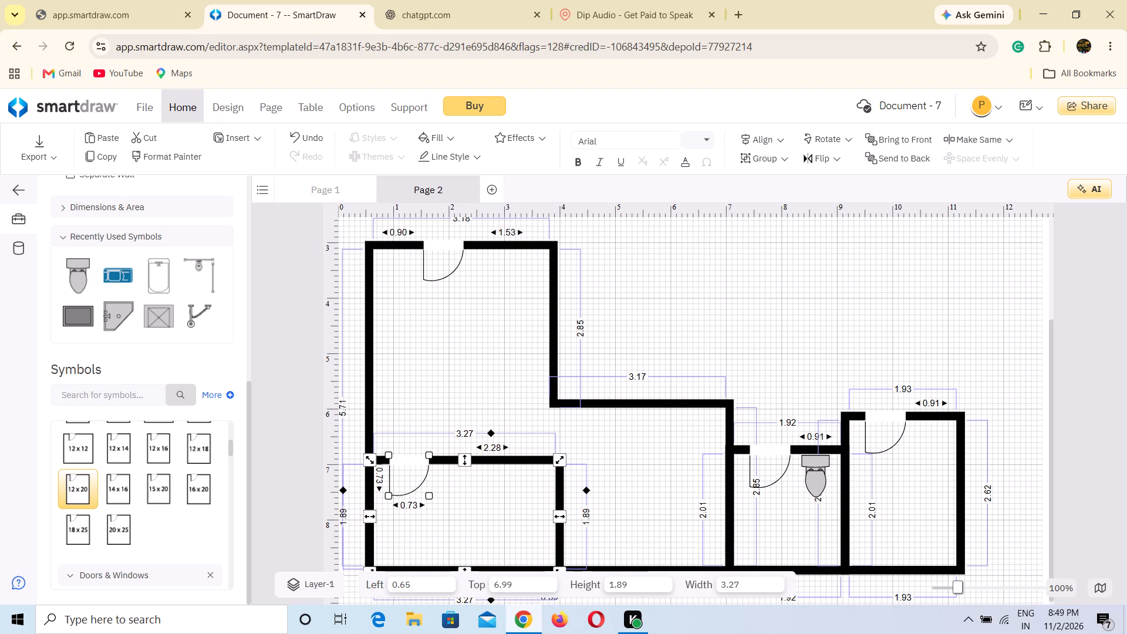
pyautogui.click(559, 462)
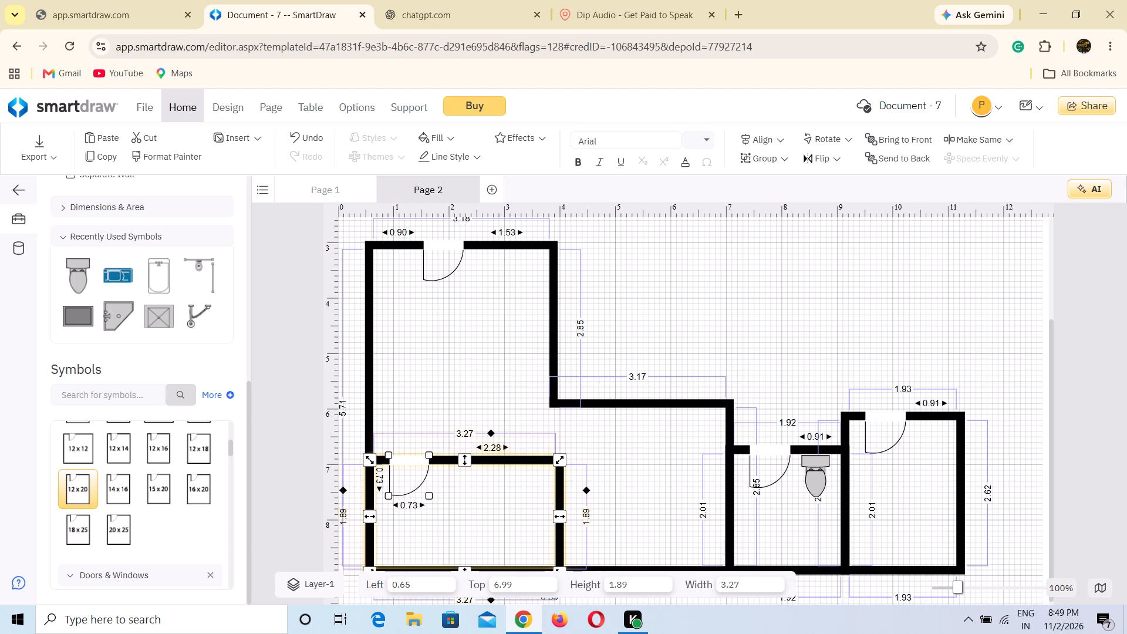
pyautogui.click(560, 463)
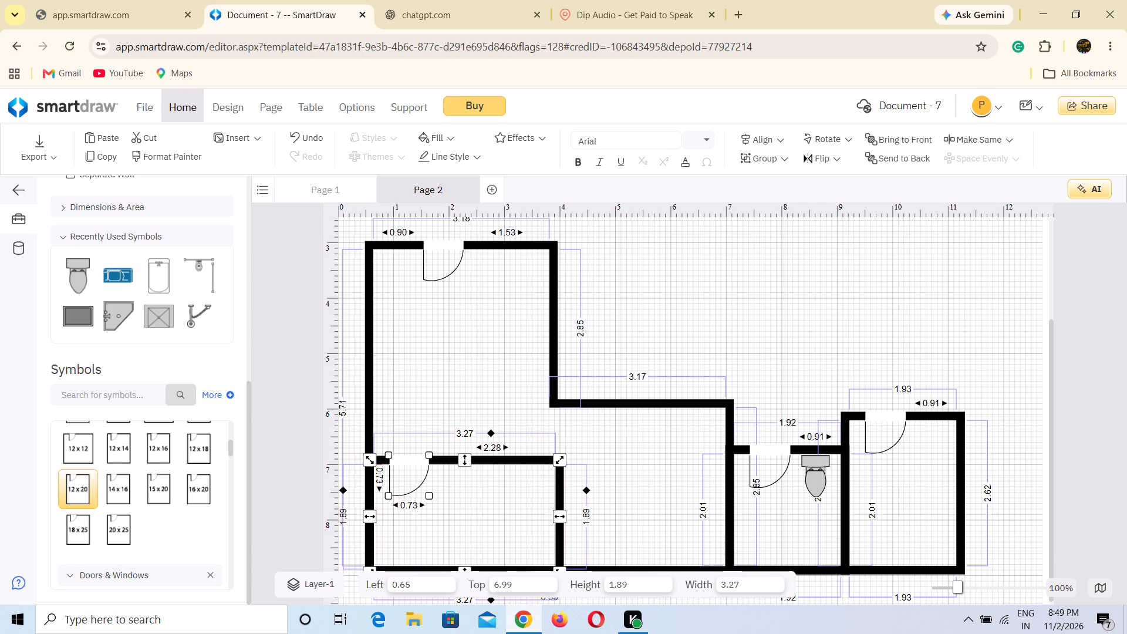
pyautogui.click(620, 439)
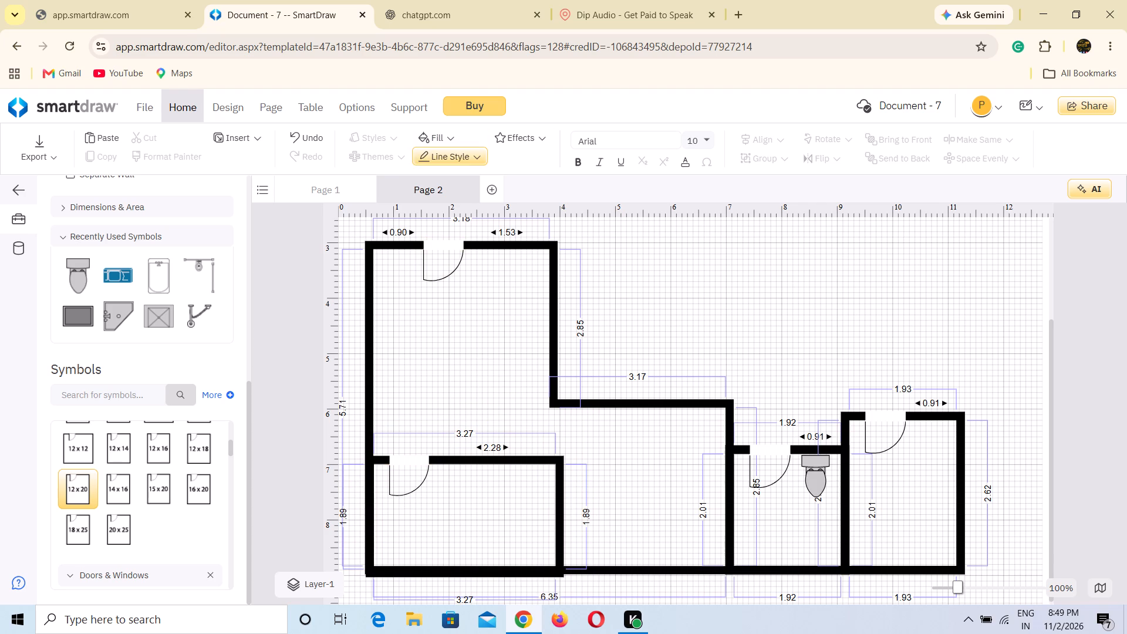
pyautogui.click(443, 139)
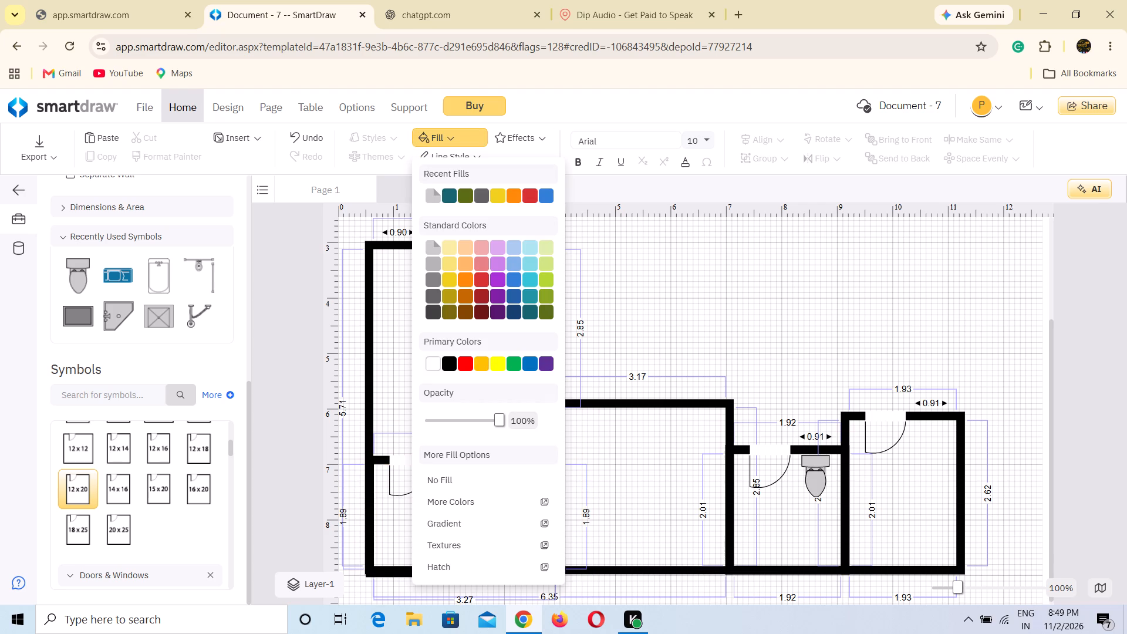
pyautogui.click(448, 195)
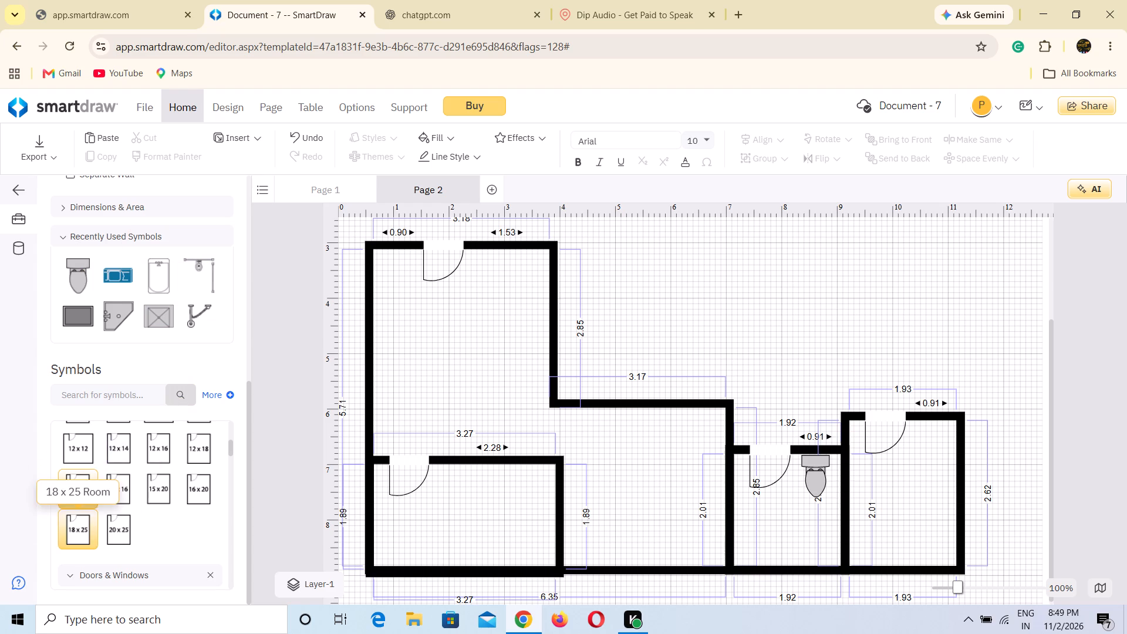
# Place a 20 x 25 Room over the L-shaped room at about 0.64 left and shorten it from its upper wall to about 5.91 high.
pyautogui.moveTo(110, 533); pyautogui.dragTo(502, 478)
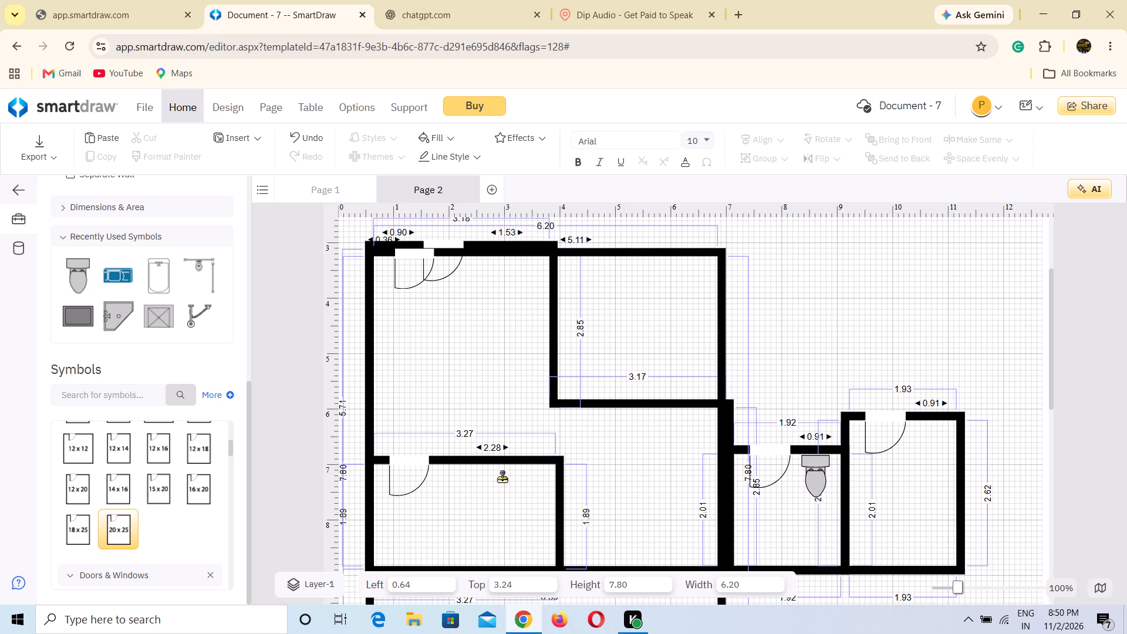
pyautogui.moveTo(502, 478); pyautogui.dragTo(502, 493)
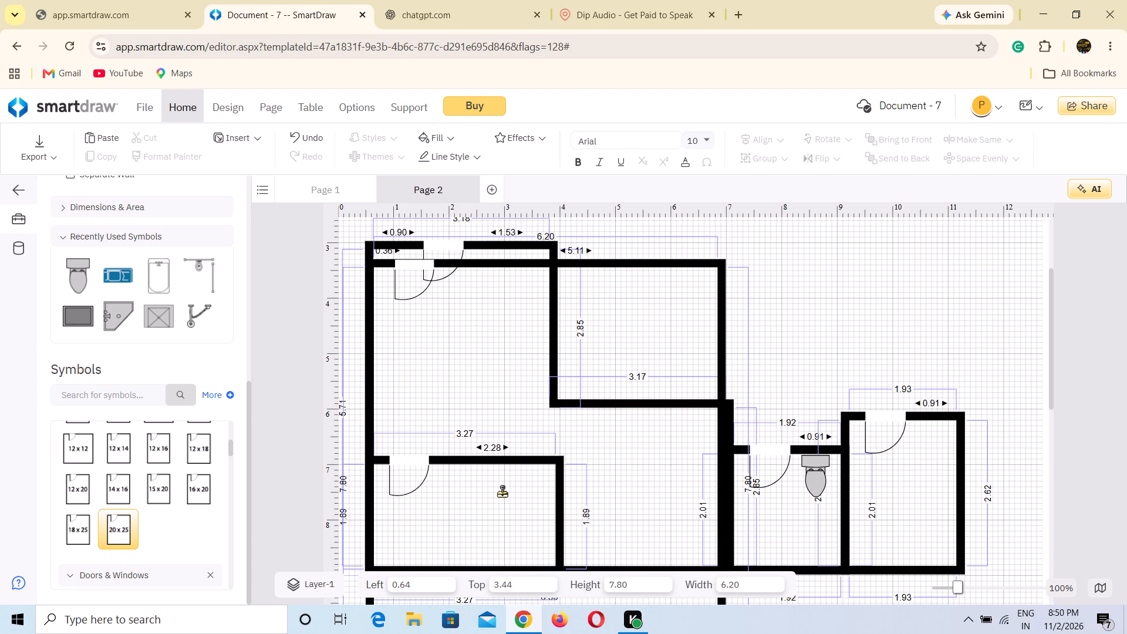
pyautogui.moveTo(545, 261); pyautogui.dragTo(549, 307)
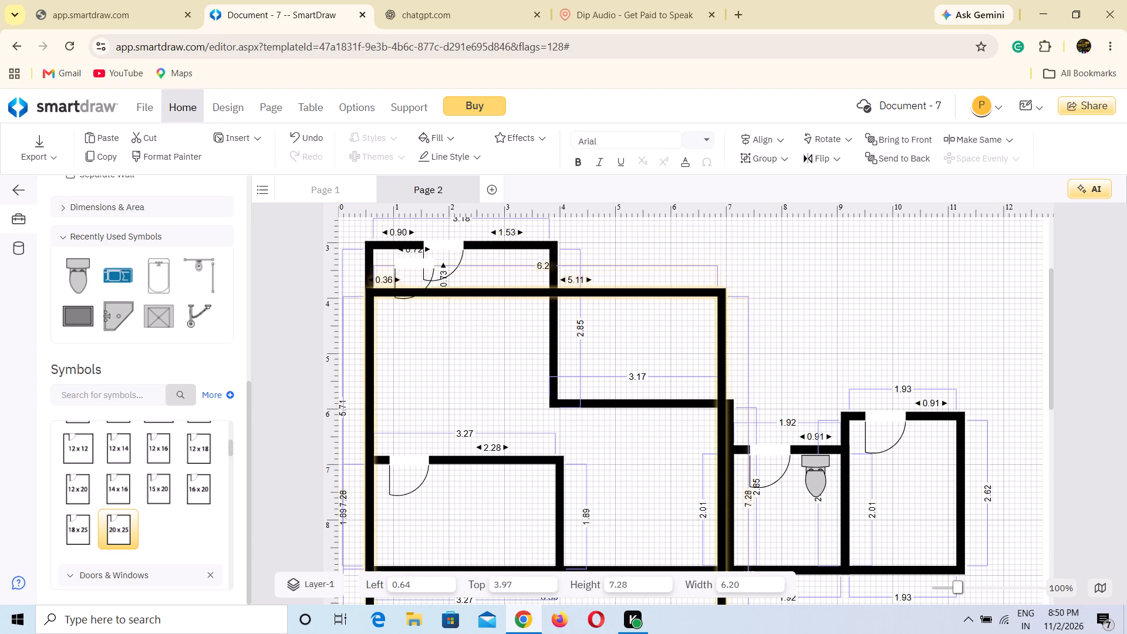
pyautogui.moveTo(549, 307); pyautogui.dragTo(544, 366)
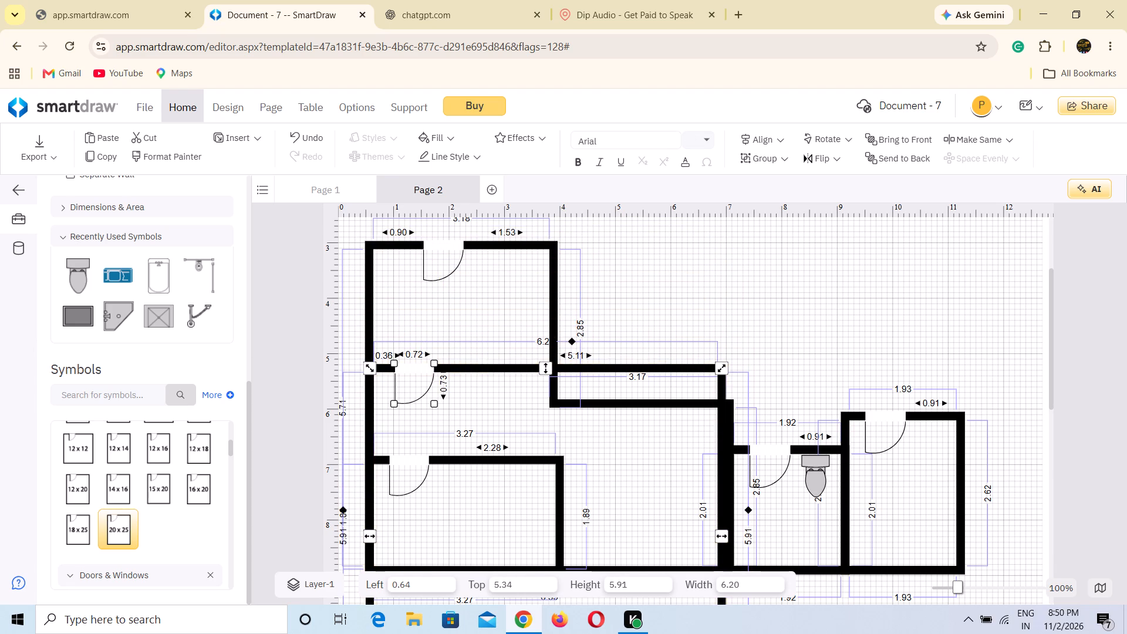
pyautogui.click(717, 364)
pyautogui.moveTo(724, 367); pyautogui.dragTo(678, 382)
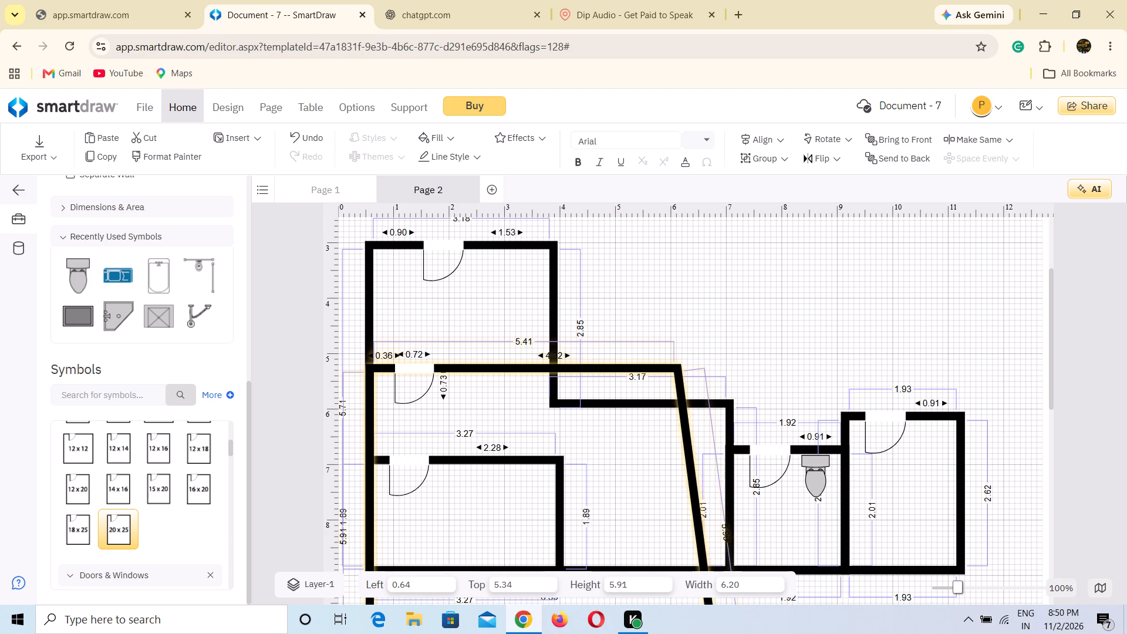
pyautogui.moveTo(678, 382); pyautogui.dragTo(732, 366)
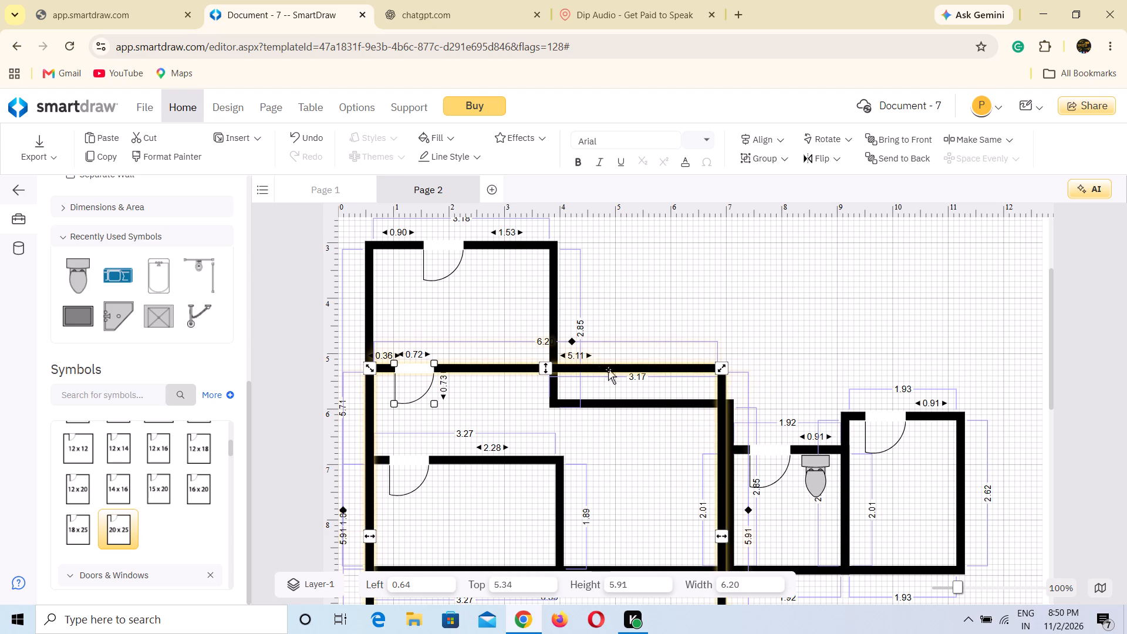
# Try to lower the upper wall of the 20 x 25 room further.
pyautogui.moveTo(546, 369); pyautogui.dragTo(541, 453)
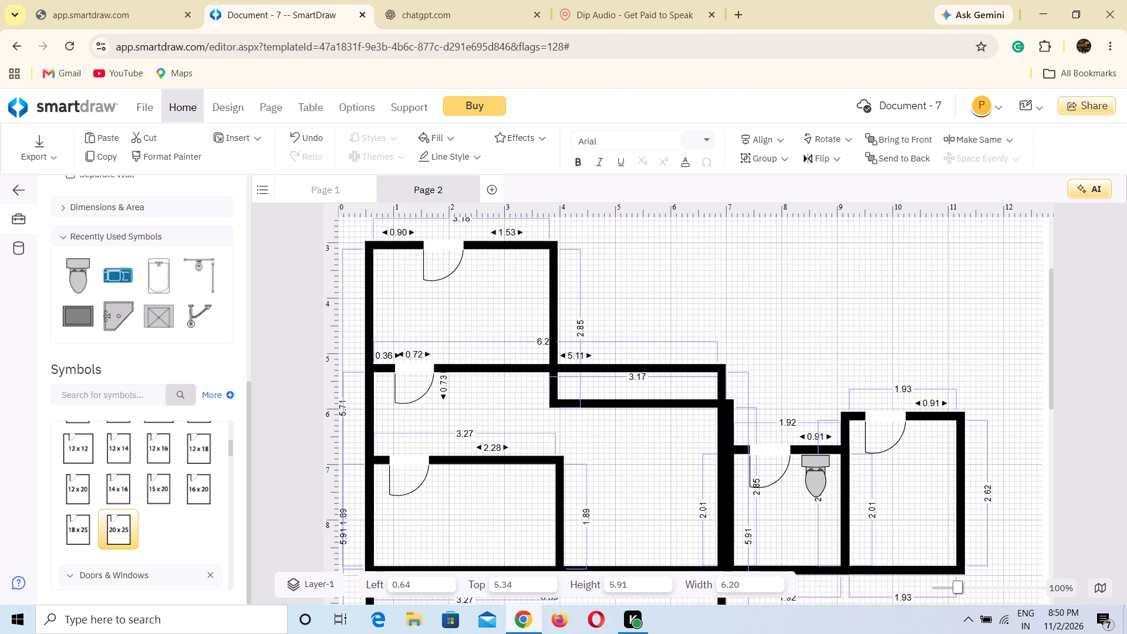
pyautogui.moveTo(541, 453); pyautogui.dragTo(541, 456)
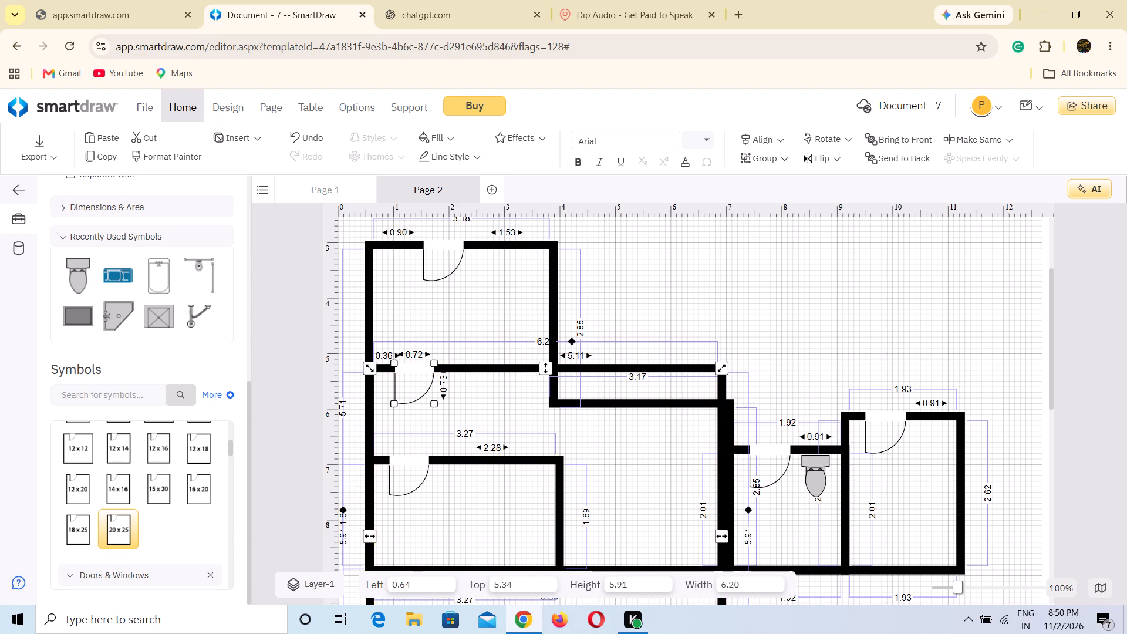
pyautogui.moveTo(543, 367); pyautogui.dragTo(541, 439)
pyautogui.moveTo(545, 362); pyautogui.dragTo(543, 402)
# Shrink the 20 x 25 room to about 4.21 wide by 1.69 high by pulling in its right, upper and lower walls.
pyautogui.moveTo(723, 538); pyautogui.dragTo(629, 539)
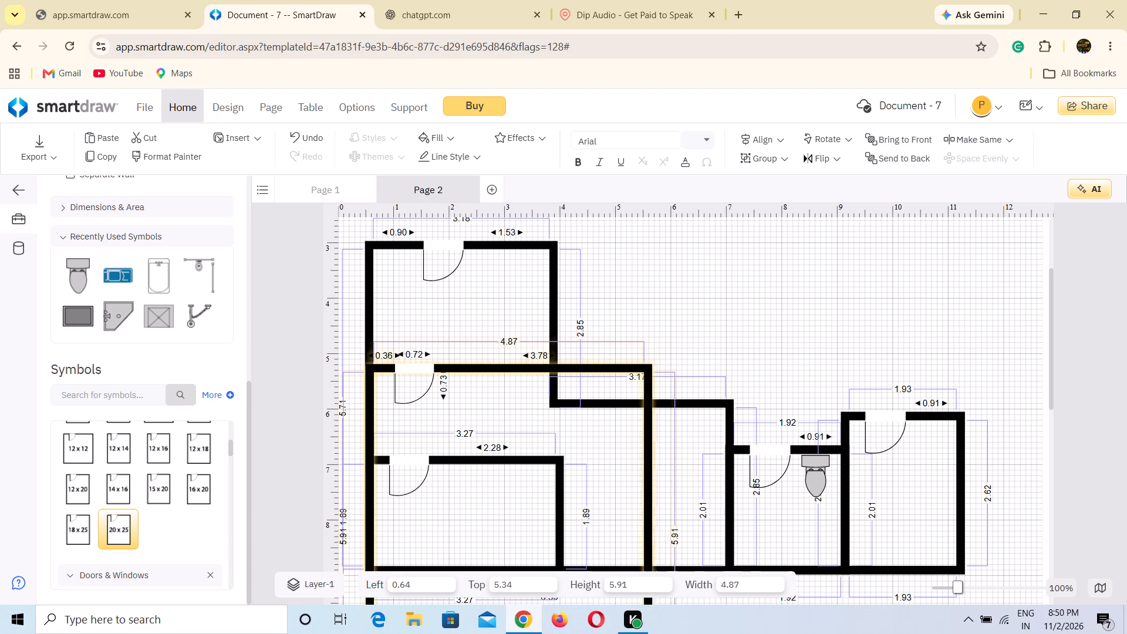
pyautogui.moveTo(629, 539); pyautogui.dragTo(598, 539)
pyautogui.moveTo(488, 371); pyautogui.dragTo(490, 422)
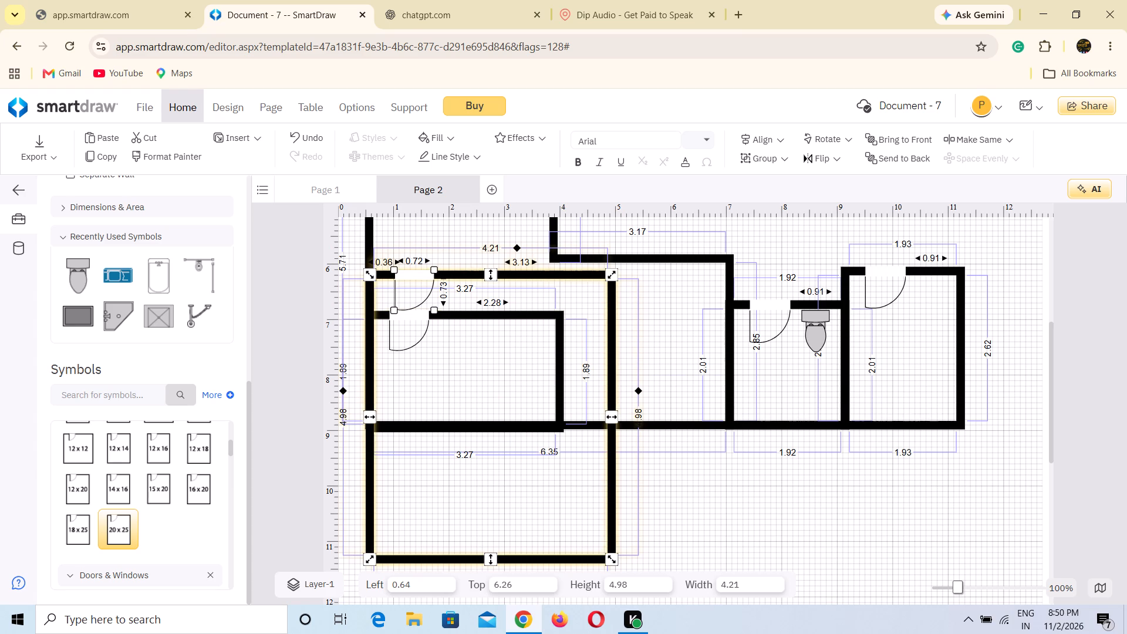
pyautogui.moveTo(490, 562); pyautogui.dragTo(509, 388)
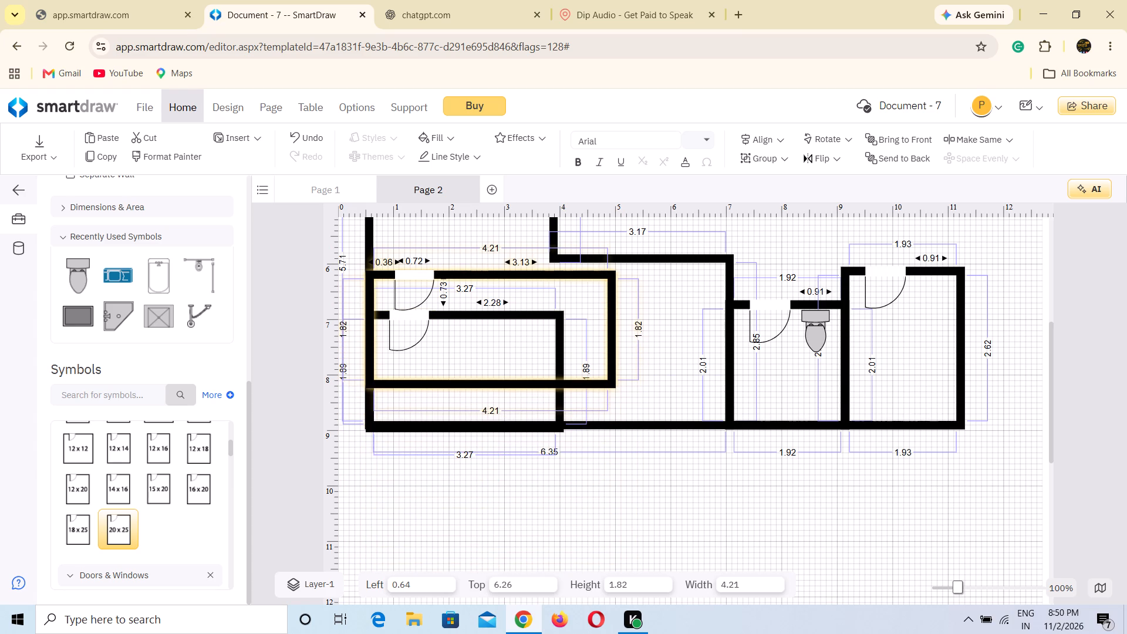
pyautogui.moveTo(509, 388); pyautogui.dragTo(509, 379)
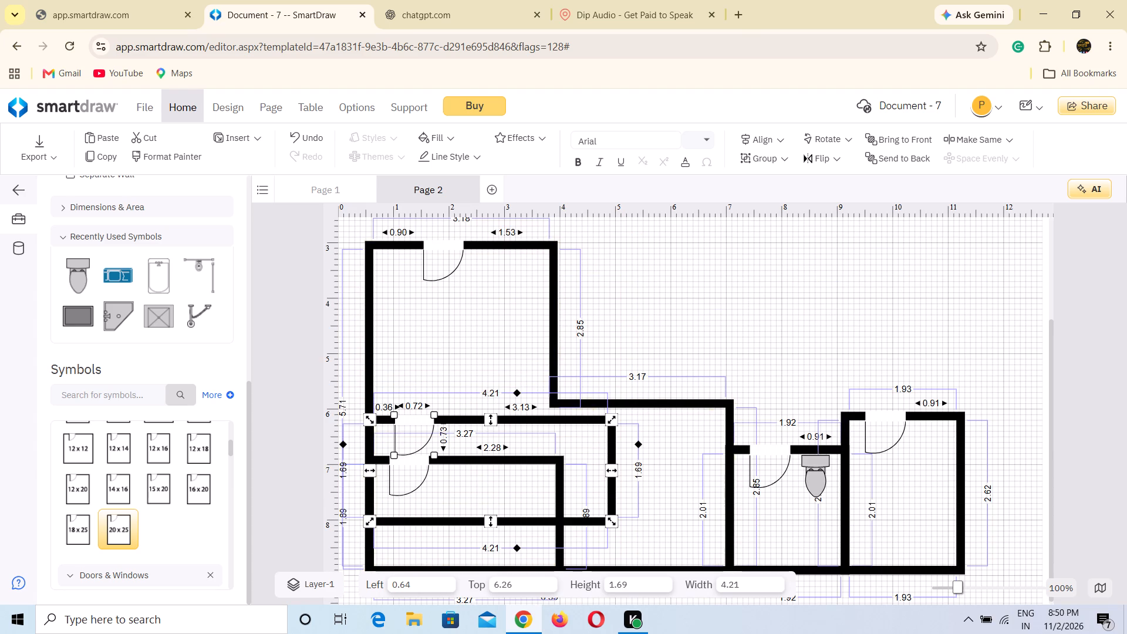
# Move the shrunken 20 x 25 room up to about 0.64 left and 4.14 top, its lower wall in line with the L-shaped room's step.
pyautogui.moveTo(520, 421); pyautogui.dragTo(524, 333)
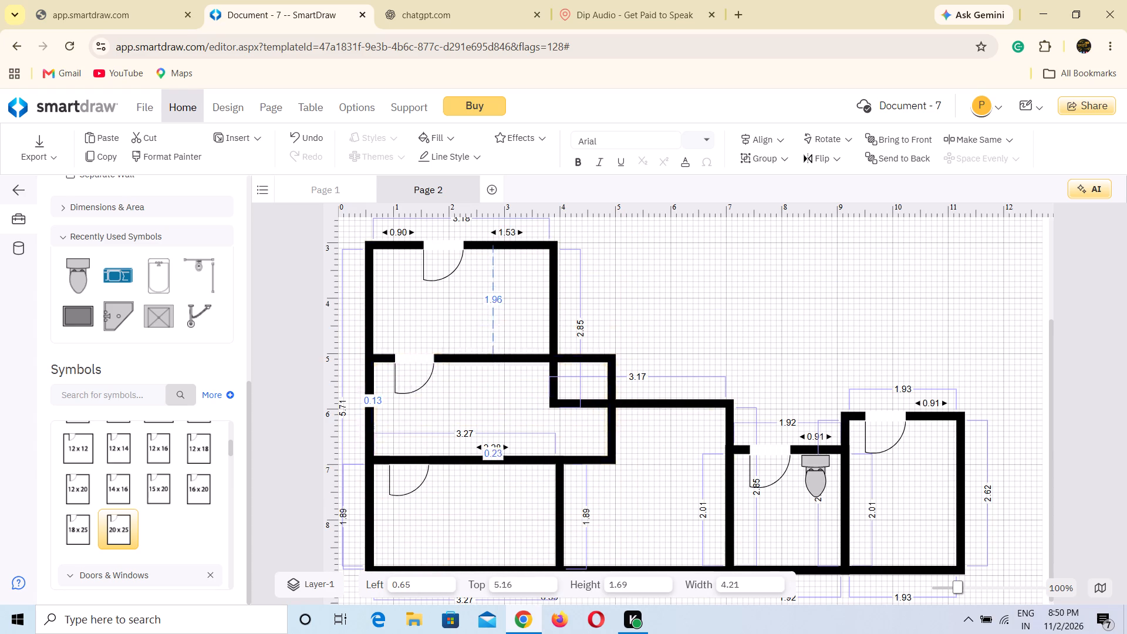
pyautogui.moveTo(524, 333); pyautogui.dragTo(528, 311)
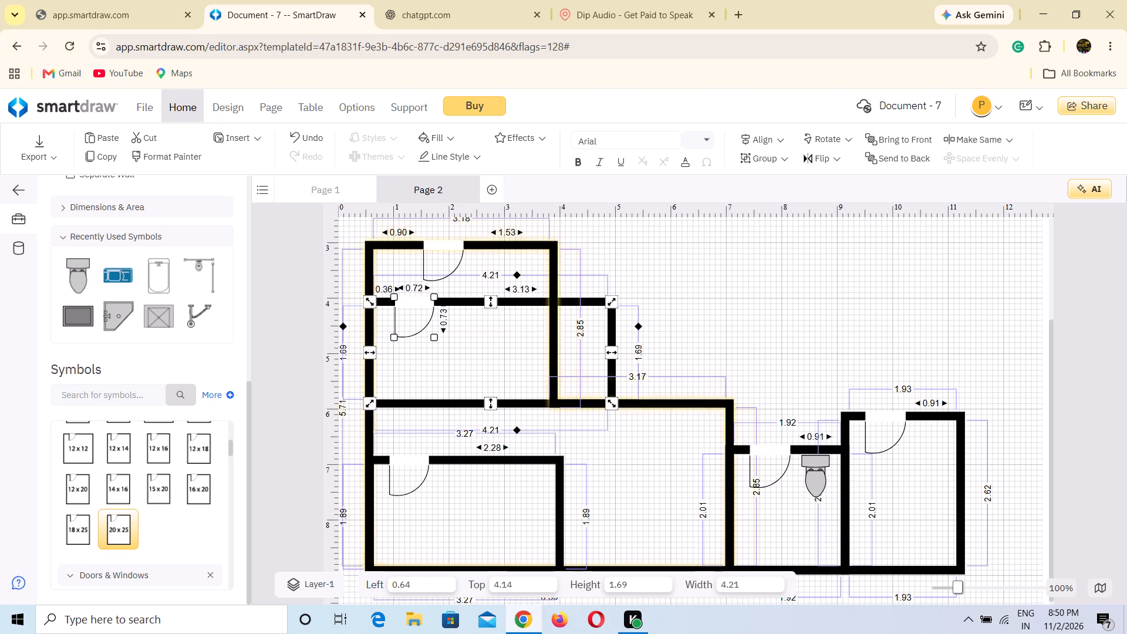
# Resize the inner 20 x 25 room to about 1.41 wide by 2.69 high, fitted into the L-shaped room's upper right corner.
pyautogui.moveTo(615, 353); pyautogui.dragTo(545, 359)
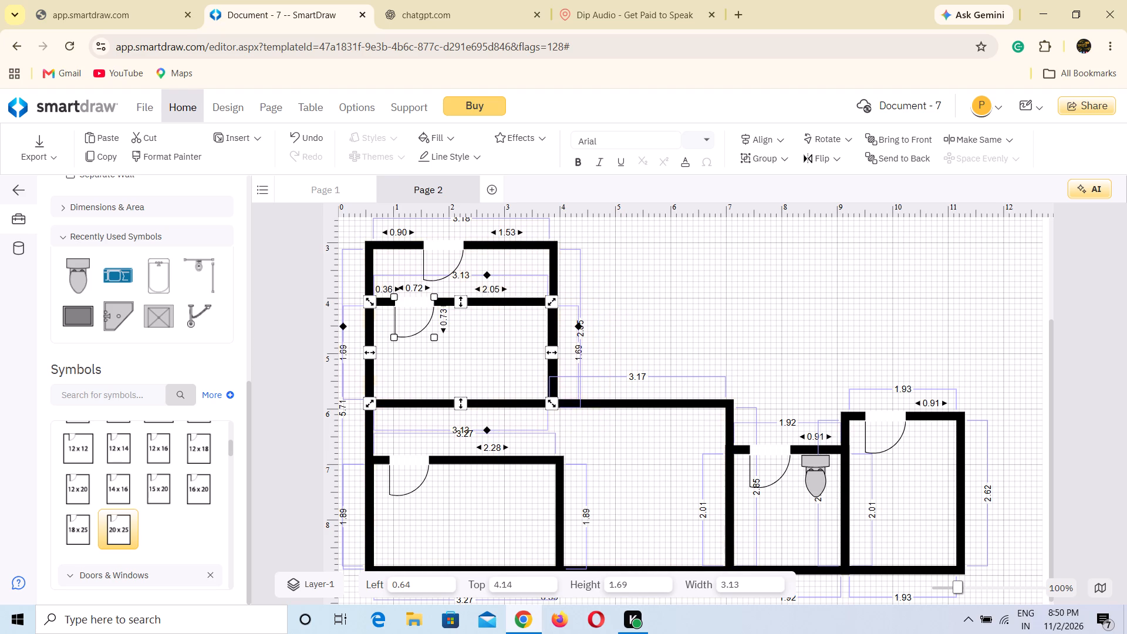
pyautogui.moveTo(370, 351); pyautogui.dragTo(448, 354)
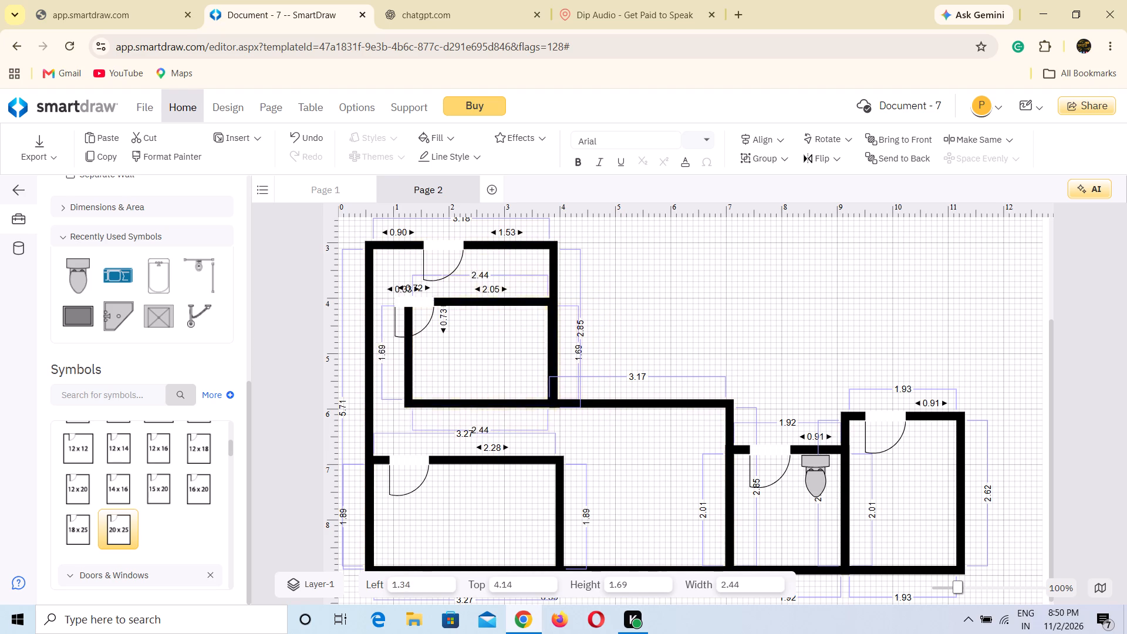
pyautogui.moveTo(448, 354); pyautogui.dragTo(463, 349)
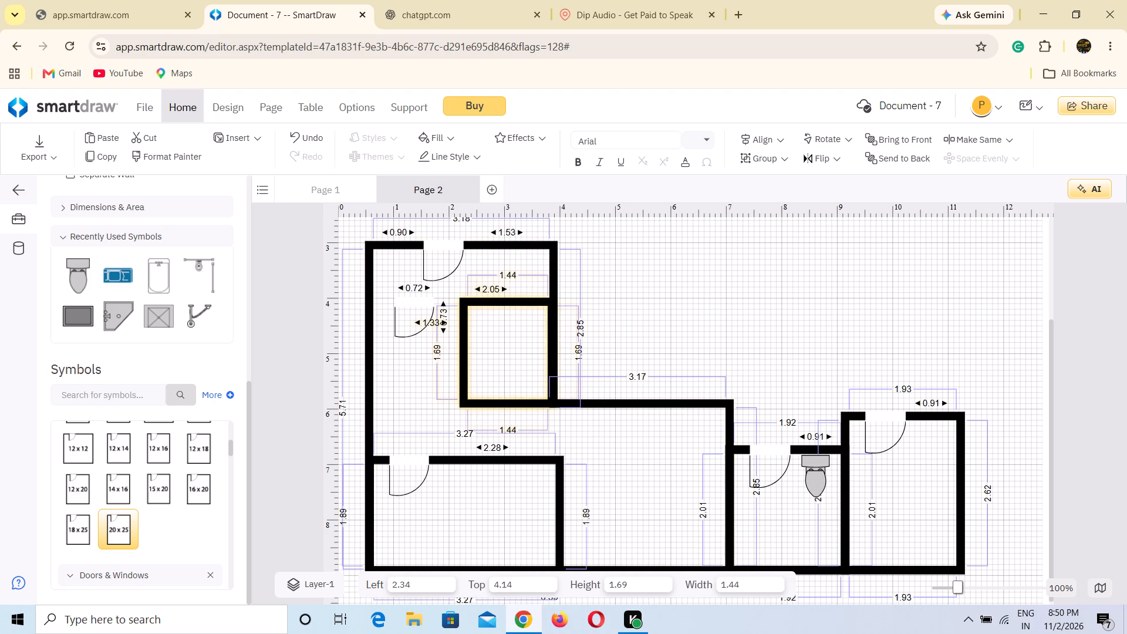
pyautogui.moveTo(463, 349); pyautogui.dragTo(465, 349)
pyautogui.moveTo(509, 301); pyautogui.dragTo(508, 267)
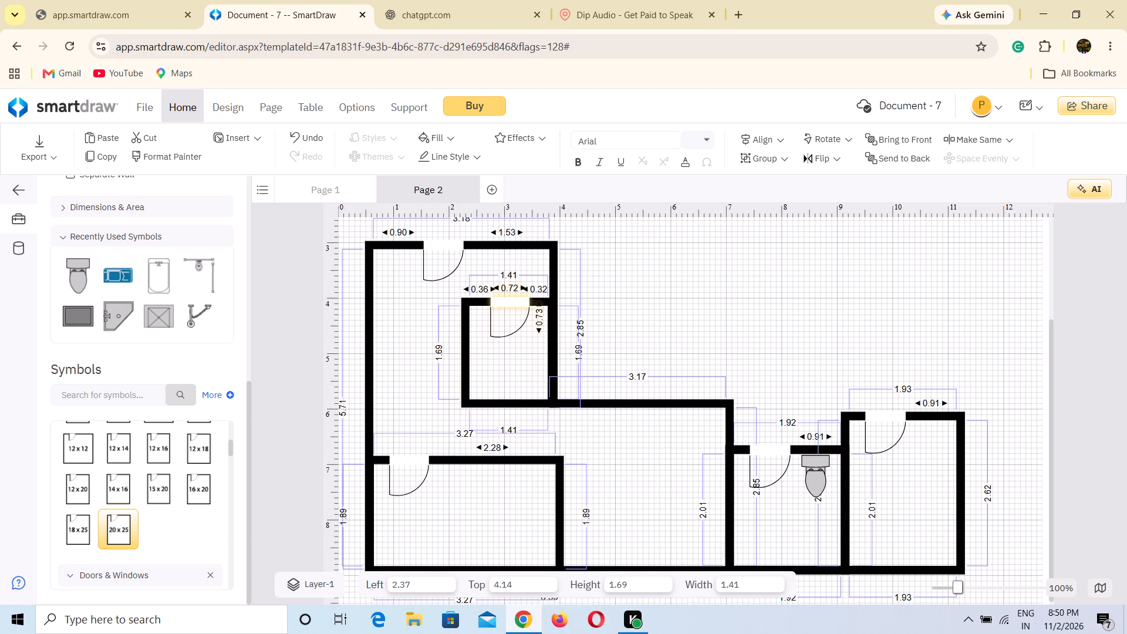
pyautogui.moveTo(508, 267); pyautogui.dragTo(508, 247)
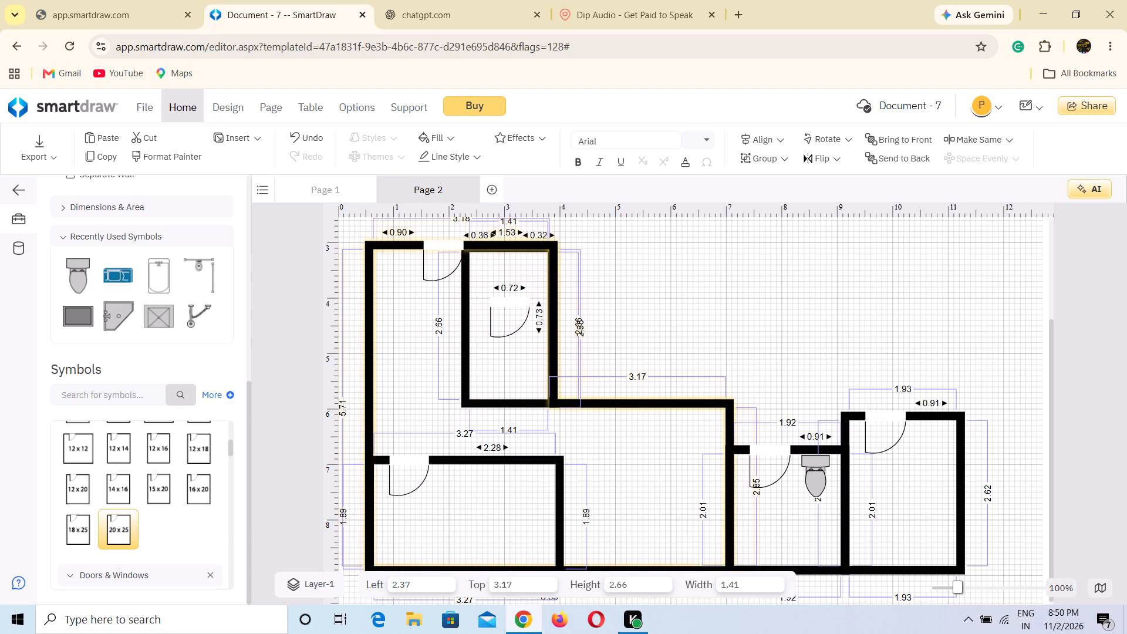
pyautogui.moveTo(508, 247); pyautogui.dragTo(508, 245)
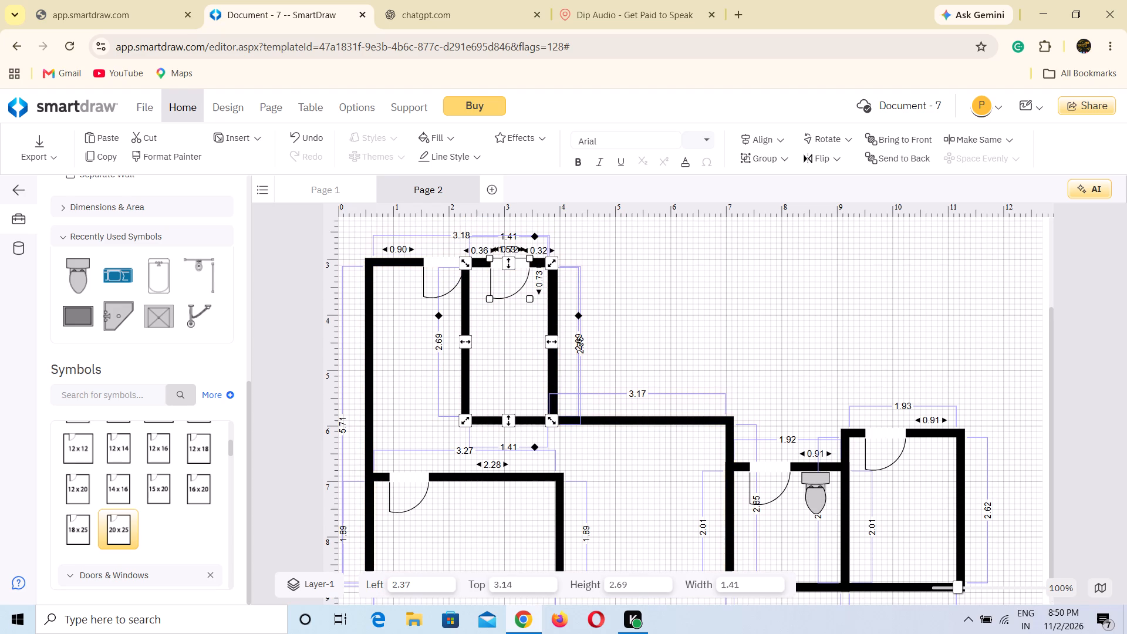
# Narrow the same inner room to about 1.36 wide by moving its left wall inward to about 2.42 left.
pyautogui.click(622, 314)
pyautogui.click(509, 347)
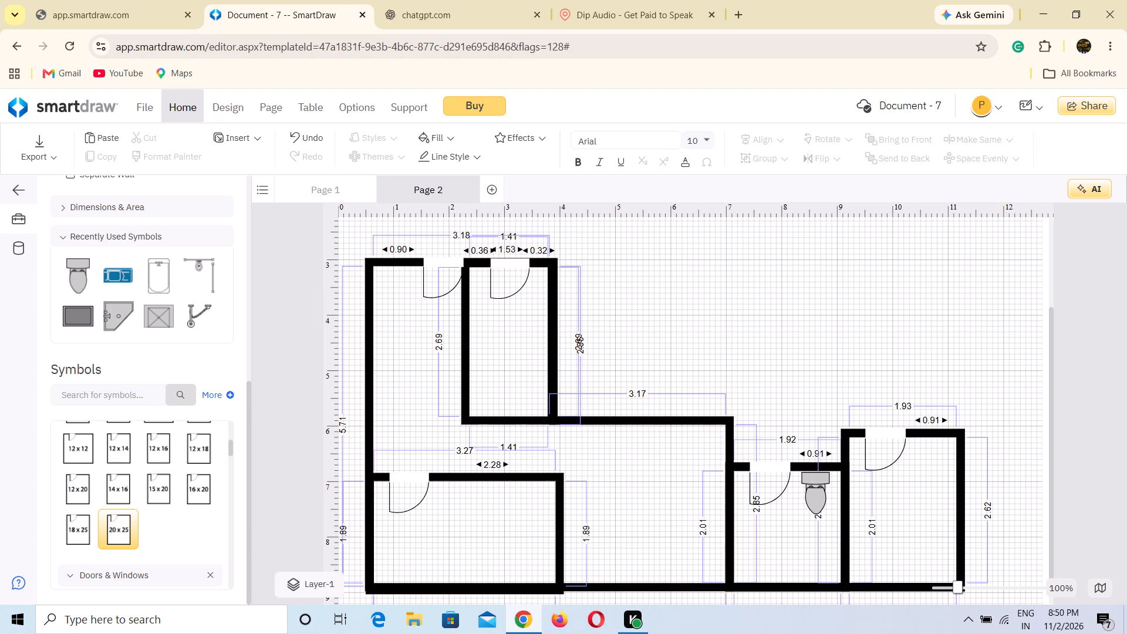
pyautogui.click(464, 383)
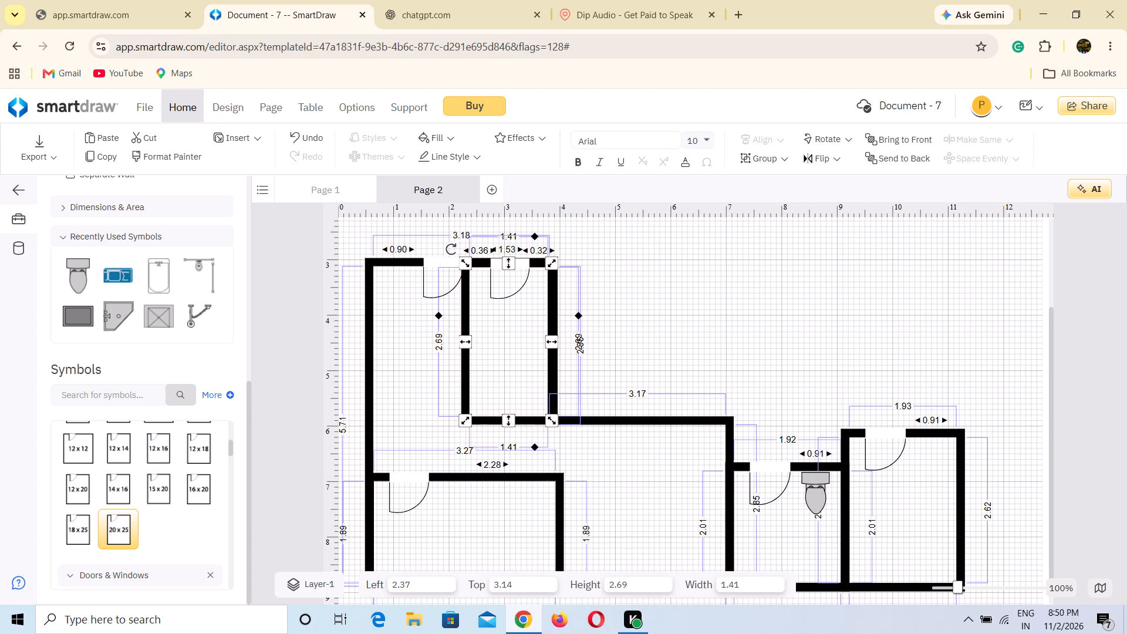
pyautogui.click(467, 342)
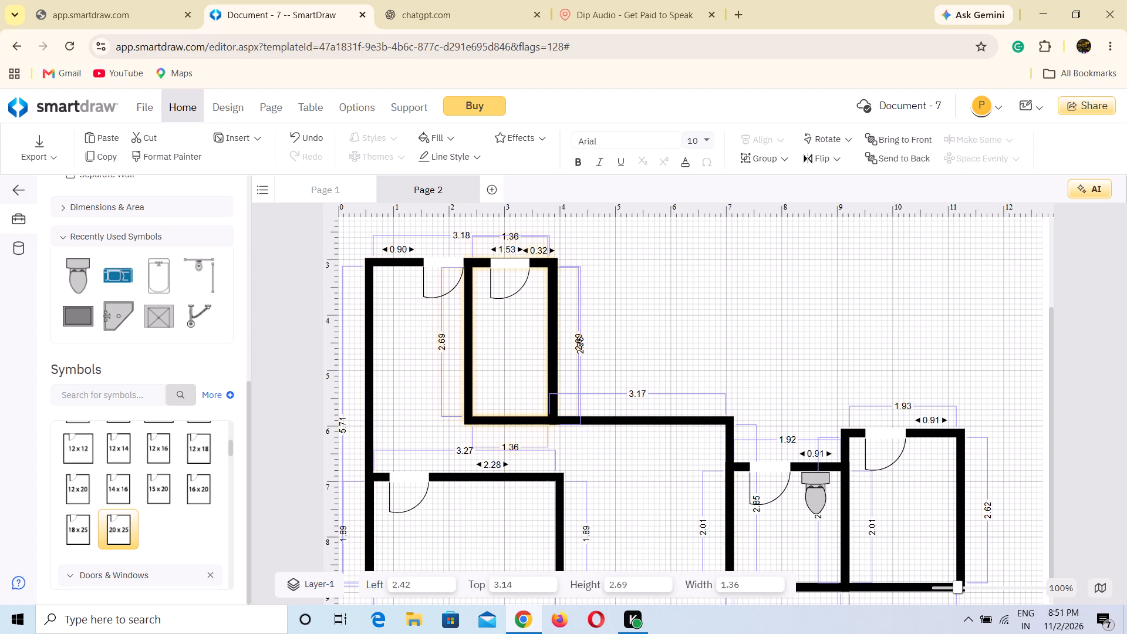
pyautogui.click(505, 342)
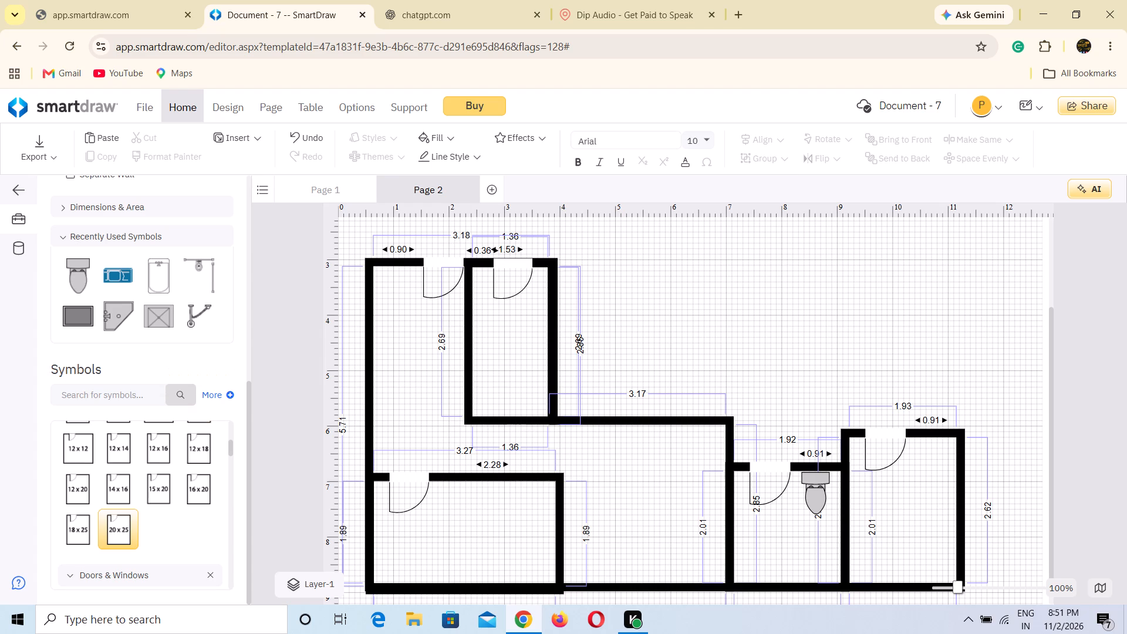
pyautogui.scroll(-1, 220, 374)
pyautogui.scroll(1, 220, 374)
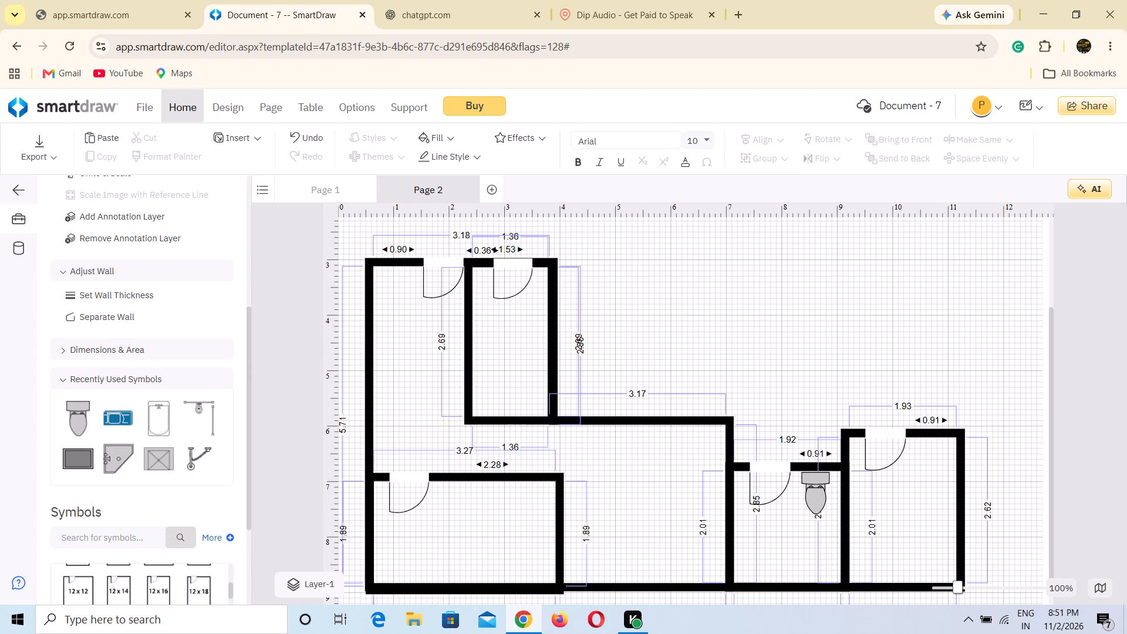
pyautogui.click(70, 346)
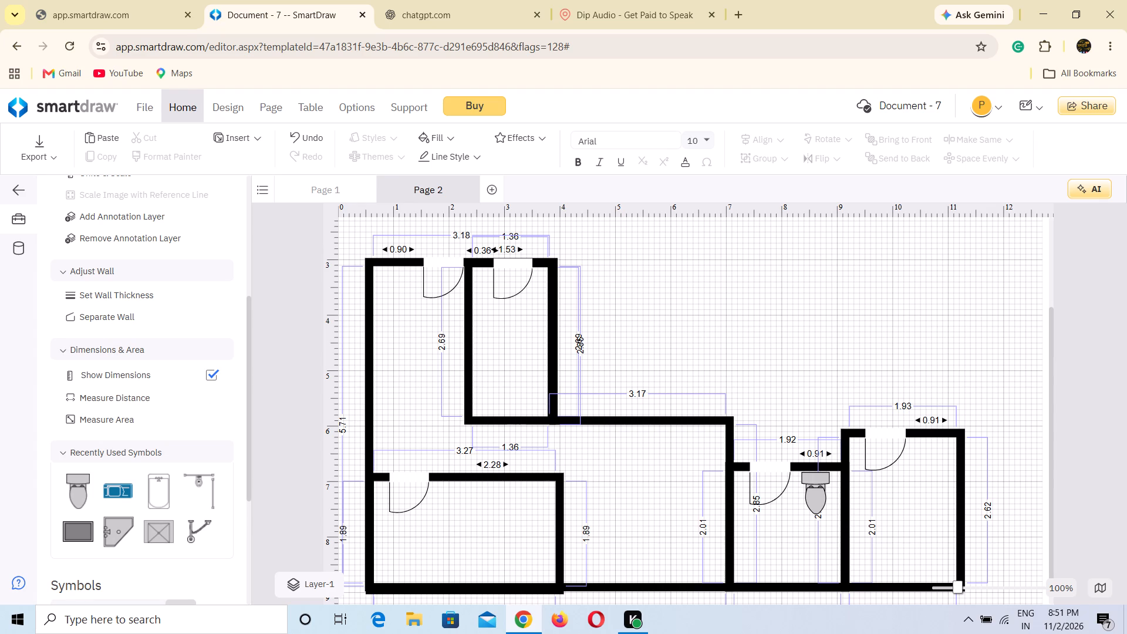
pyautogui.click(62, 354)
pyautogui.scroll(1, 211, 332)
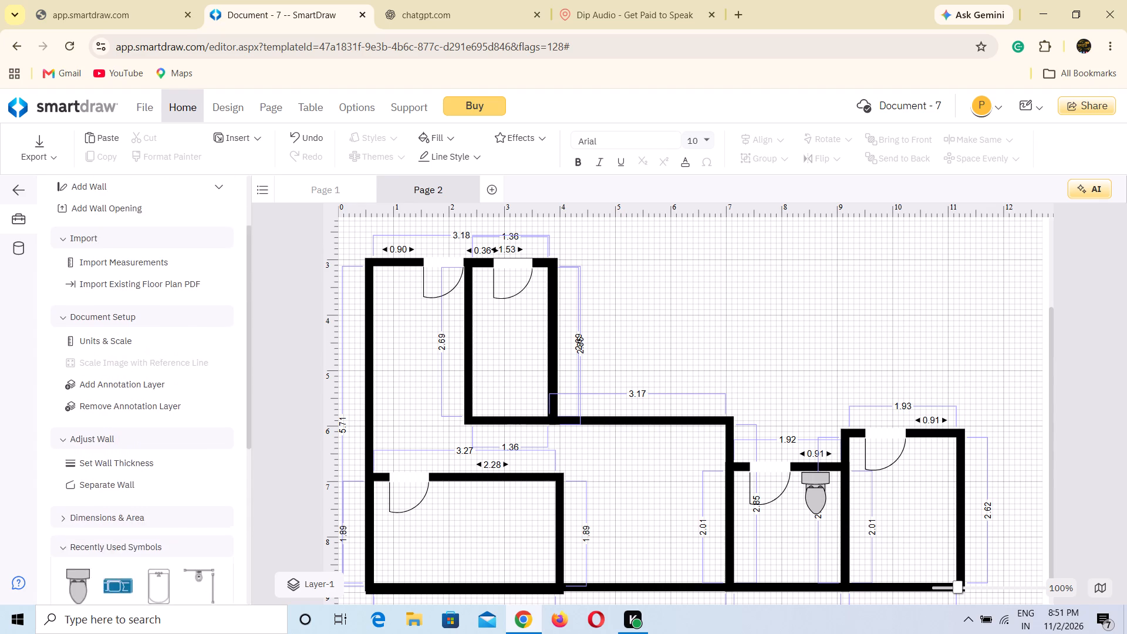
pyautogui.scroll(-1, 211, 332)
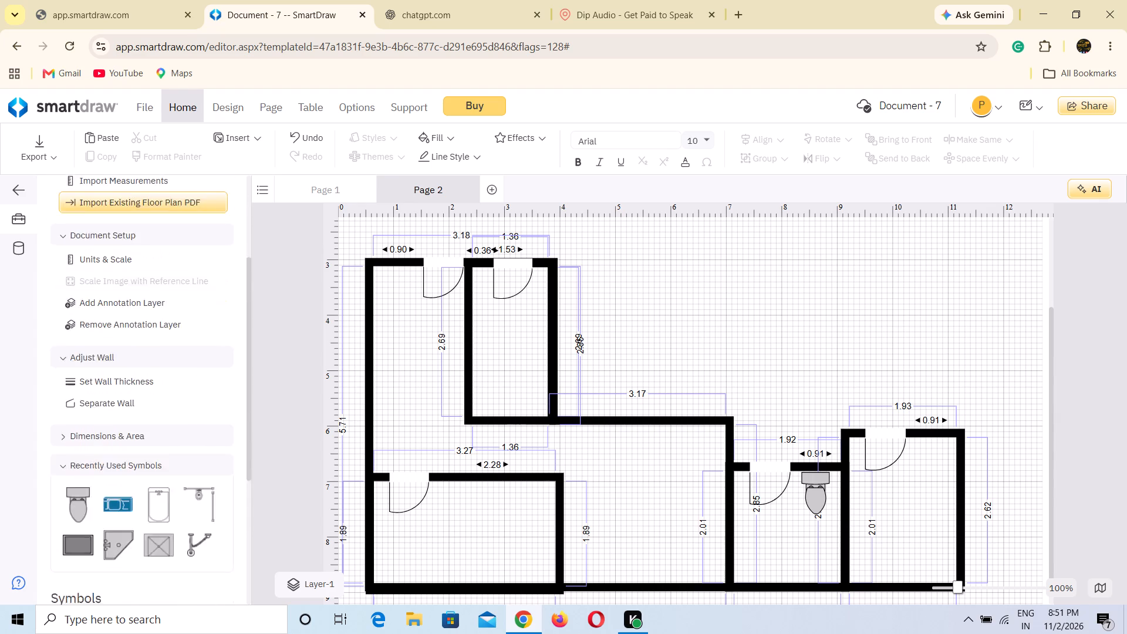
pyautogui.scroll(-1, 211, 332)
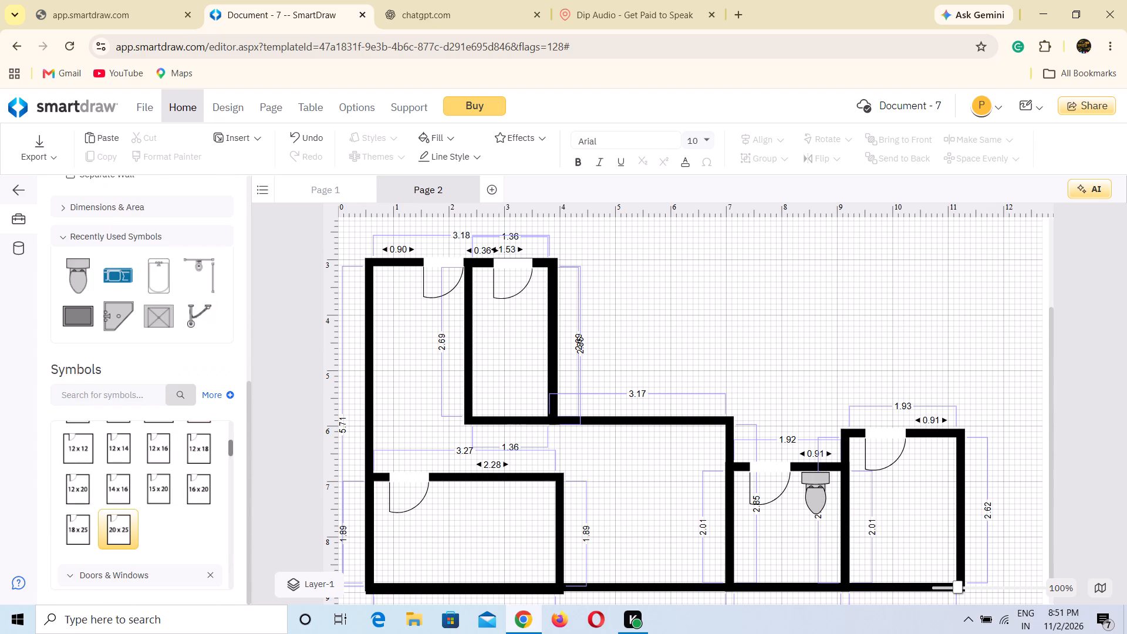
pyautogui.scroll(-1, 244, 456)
# Remove the Doors & Windows group from the symbol library.
pyautogui.click(212, 575)
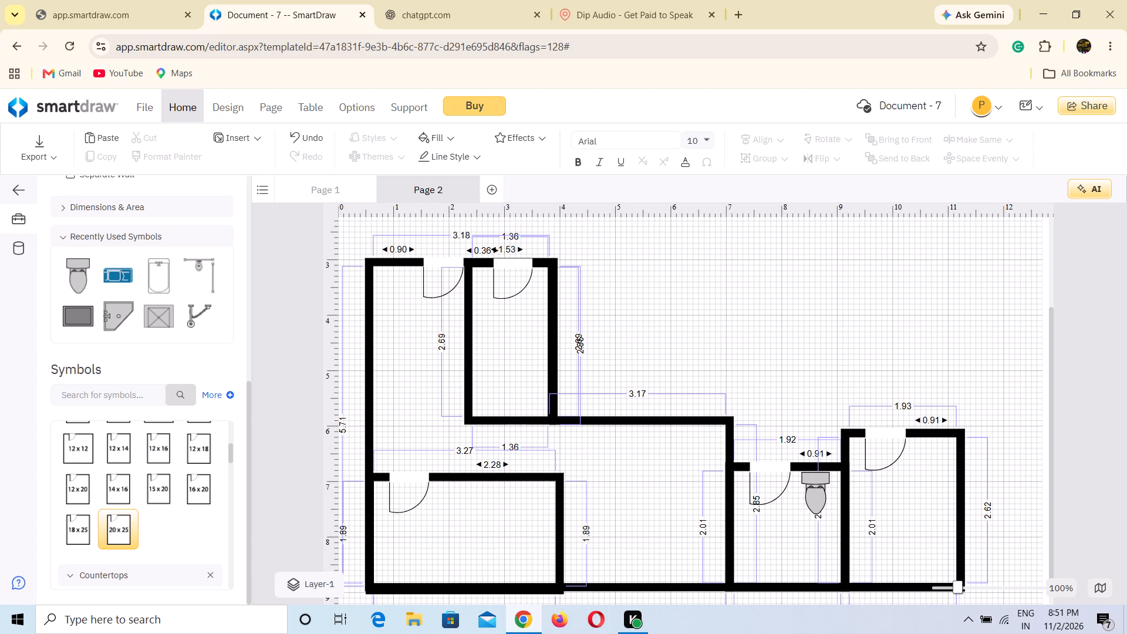
# Place the large curved corner sofa symbol over the floor plan's lower-left room, at about 0.98 left and 5.91 top.
pyautogui.scroll(-4, 241, 542)
pyautogui.scroll(1, 241, 542)
pyautogui.scroll(-1, 241, 542)
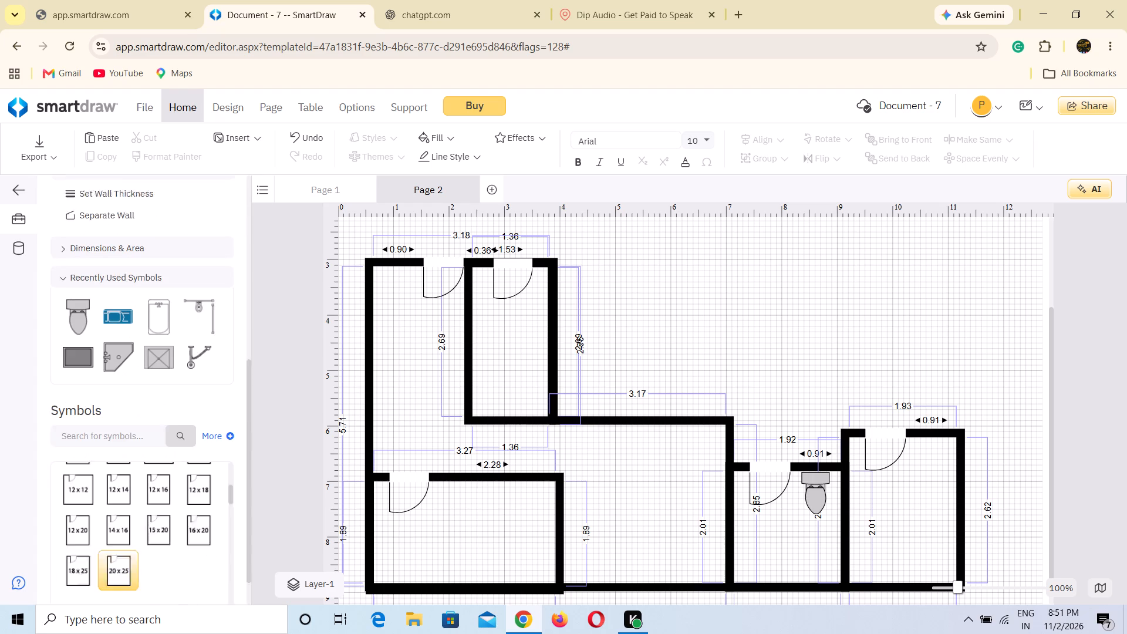
pyautogui.scroll(-1, 241, 542)
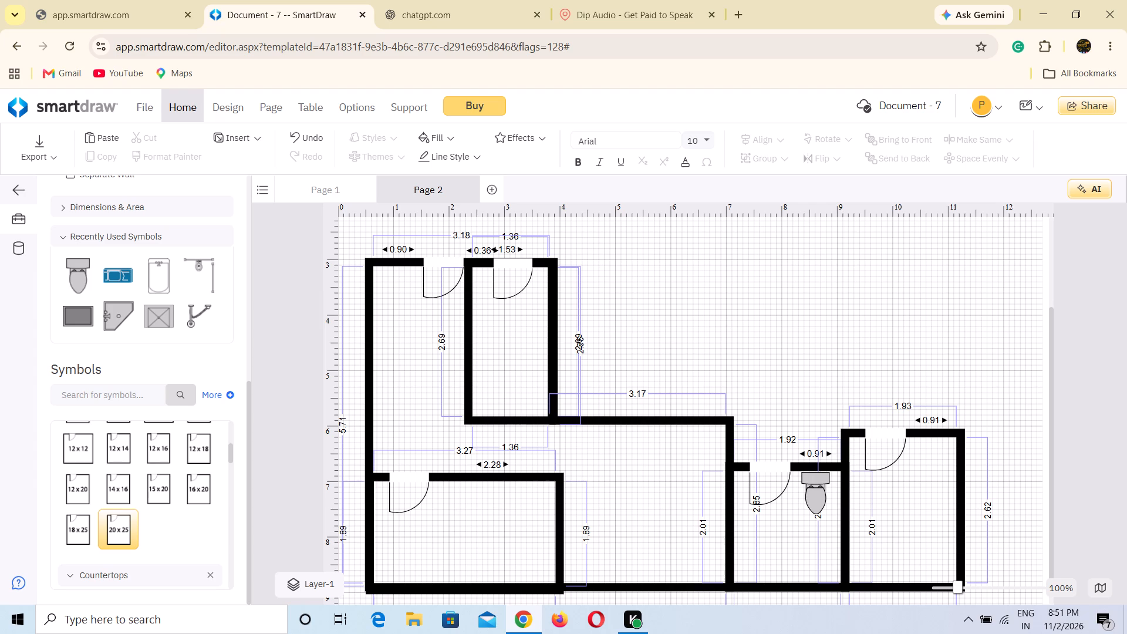
pyautogui.click(70, 575)
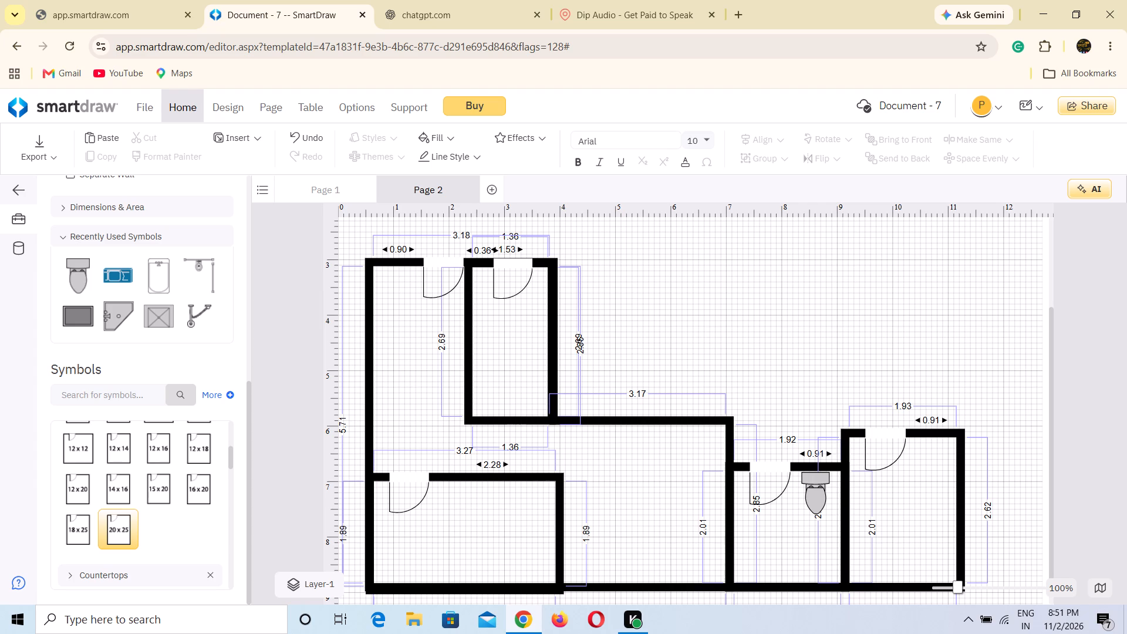
pyautogui.click(70, 578)
pyautogui.scroll(-1, 148, 564)
pyautogui.scroll(1, 148, 564)
pyautogui.scroll(-1, 148, 564)
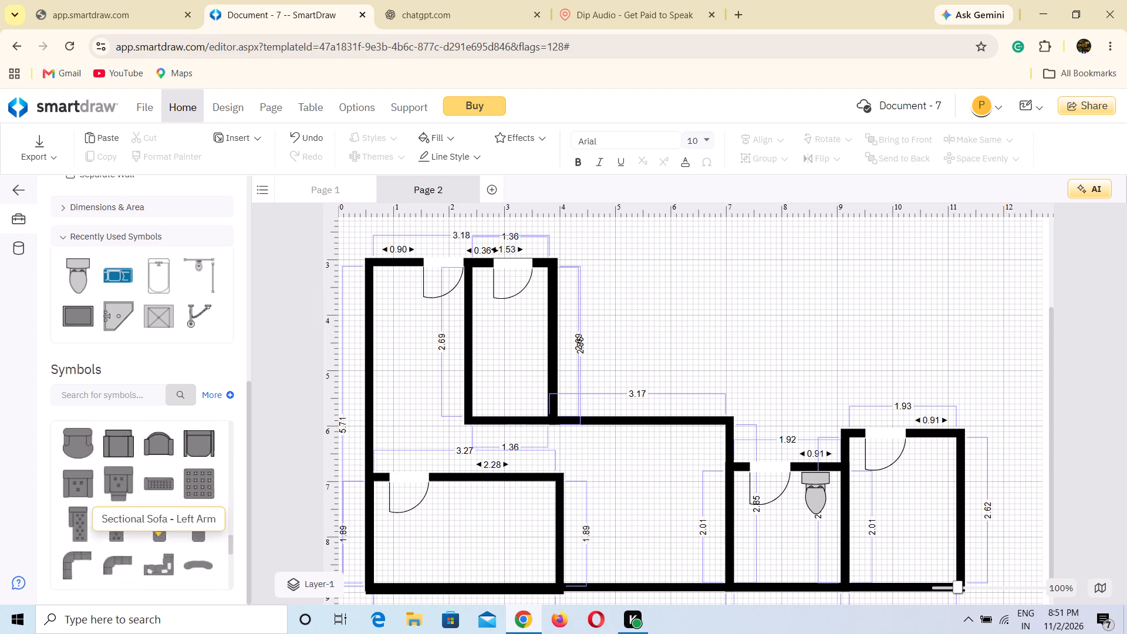
pyautogui.scroll(-1, 148, 564)
pyautogui.scroll(1, 148, 564)
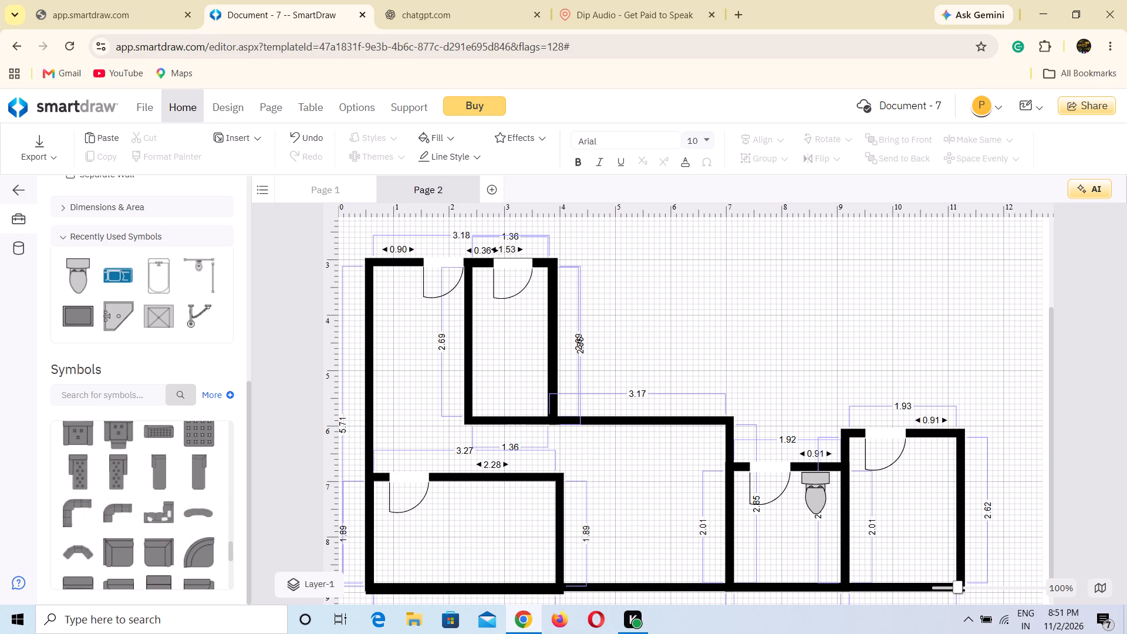
pyautogui.moveTo(68, 513); pyautogui.dragTo(413, 556)
pyautogui.moveTo(413, 556); pyautogui.dragTo(471, 525)
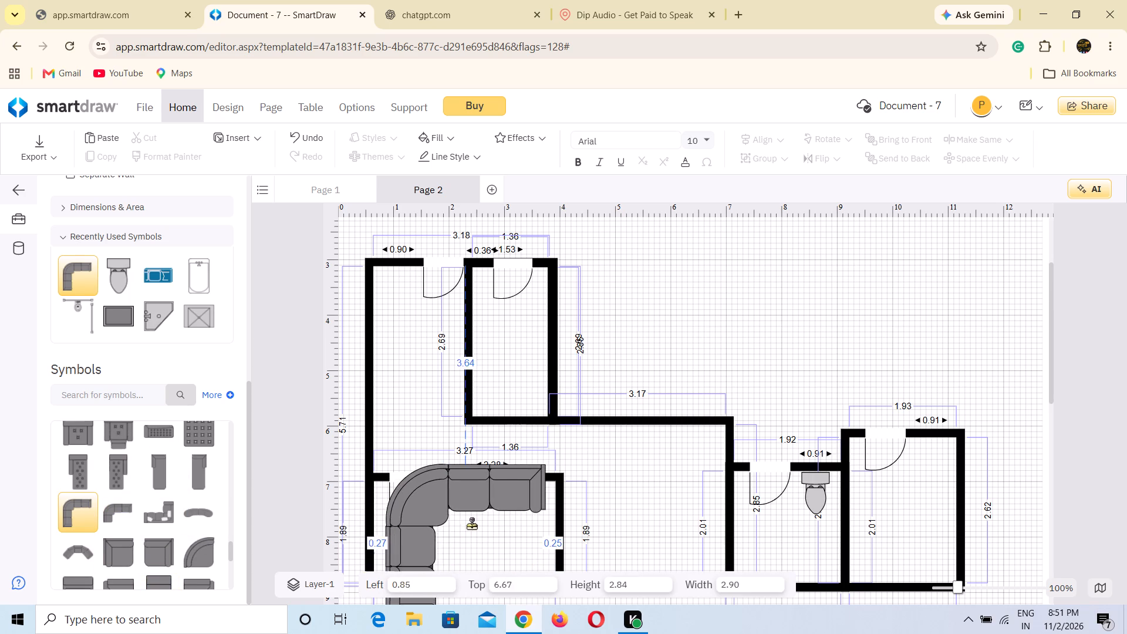
pyautogui.moveTo(471, 525); pyautogui.dragTo(473, 501)
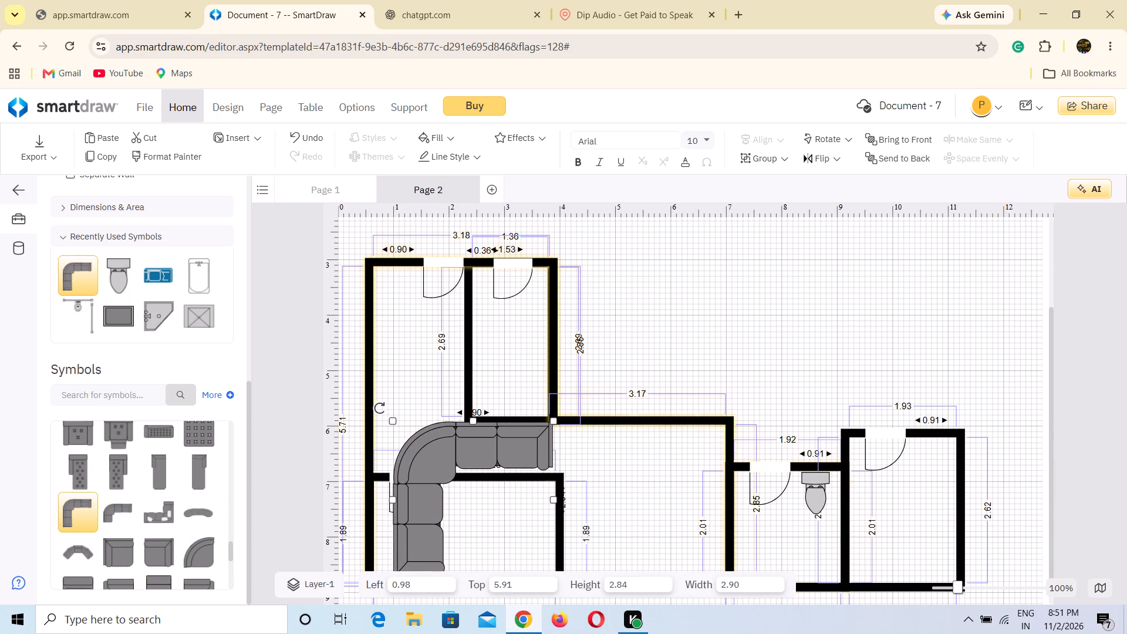
# Rotate the corner sofa half a turn so its curved corner faces the lower-left room's lower right corner.
pyautogui.scroll(1, 708, 348)
pyautogui.scroll(-1, 708, 348)
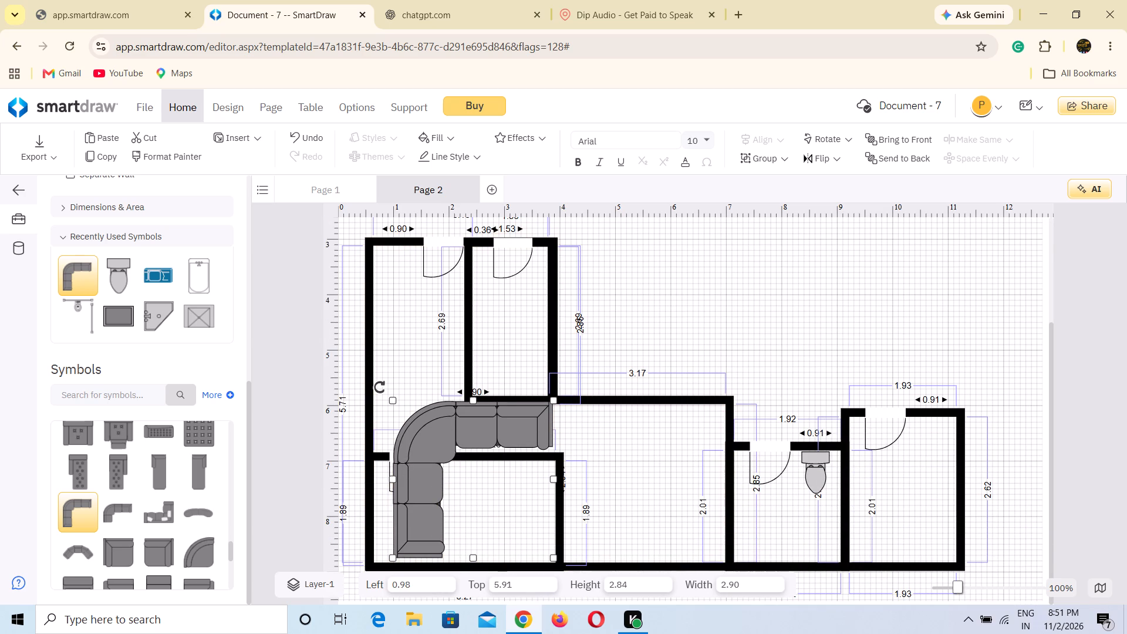
pyautogui.moveTo(380, 387); pyautogui.dragTo(562, 531)
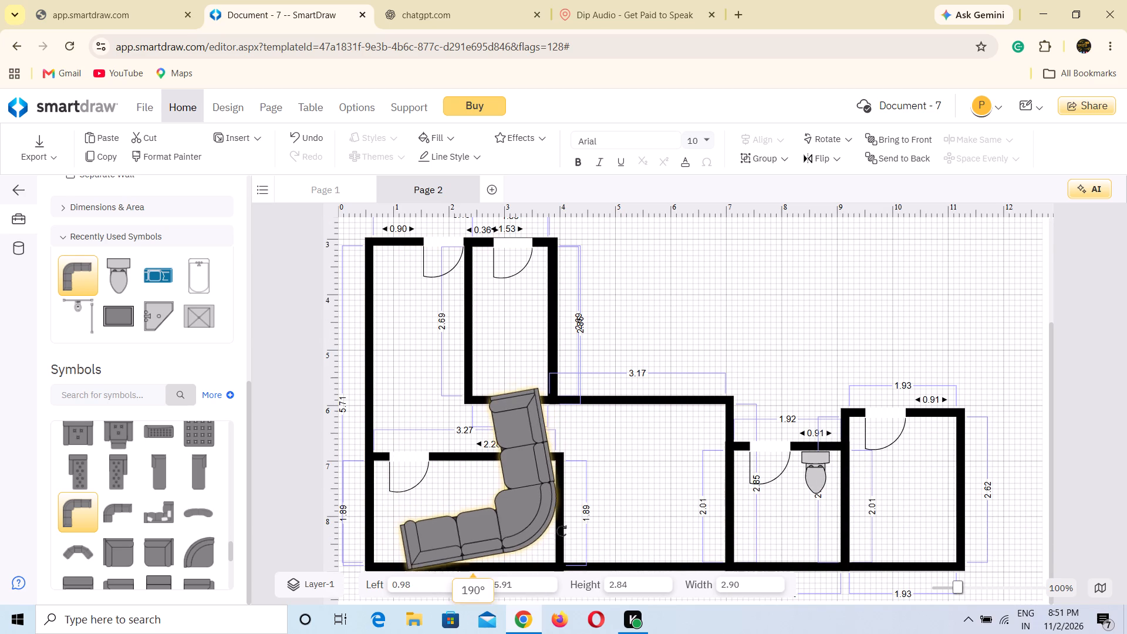
pyautogui.moveTo(562, 531); pyautogui.dragTo(535, 538)
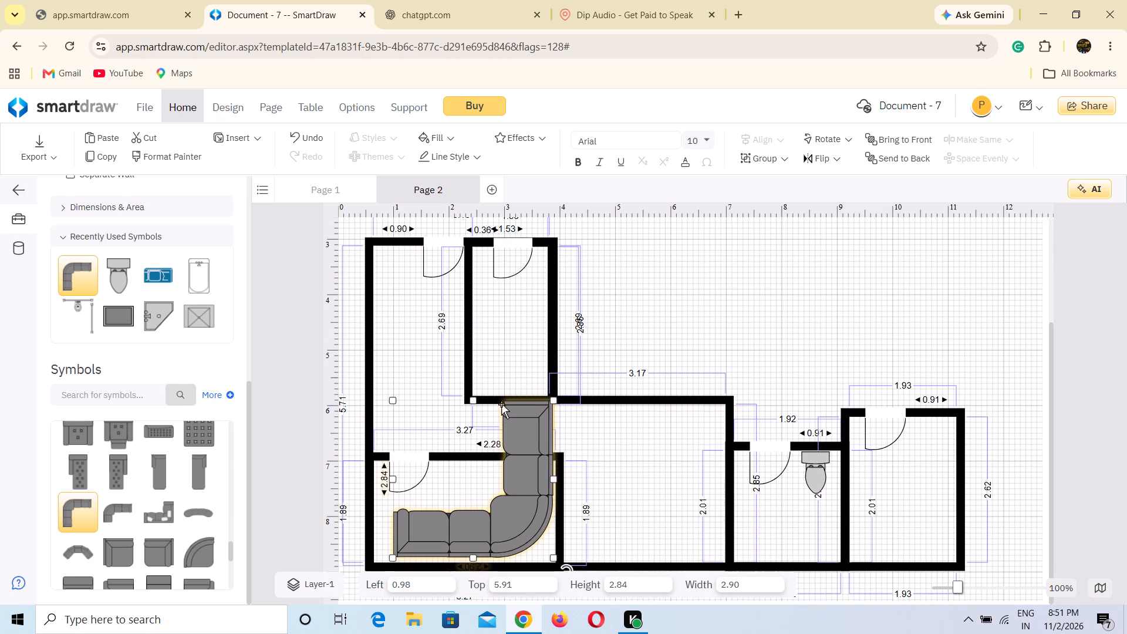
# Shrink the corner sofa to about 1.96 wide by 1.83 high and fit it into the lower-left room's lower right corner.
pyautogui.moveTo(473, 399); pyautogui.dragTo(471, 426)
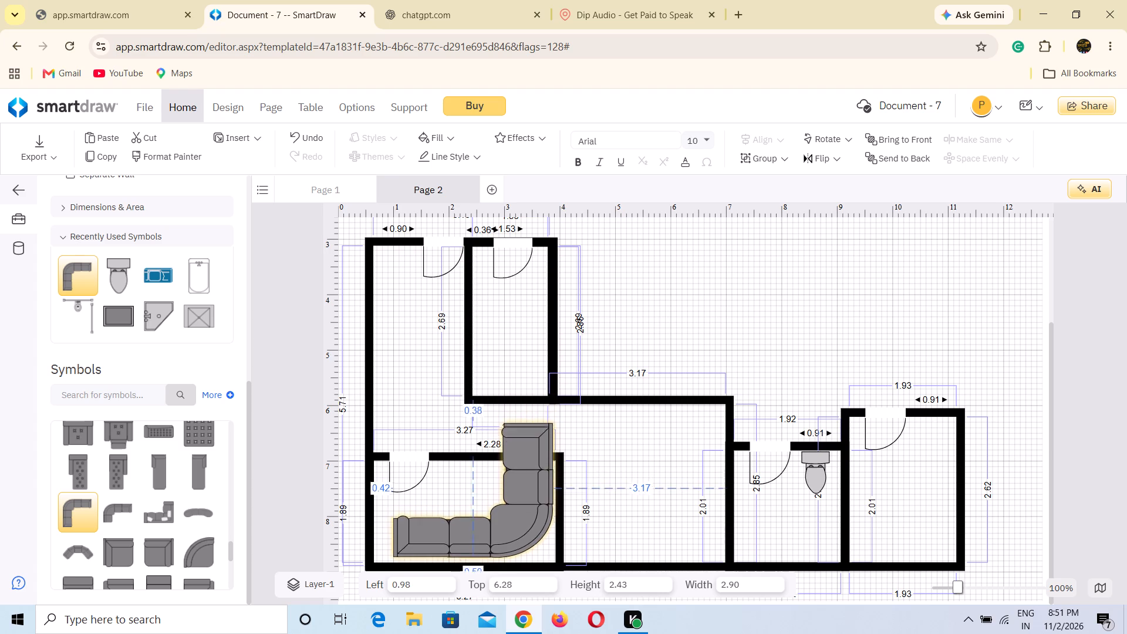
pyautogui.moveTo(471, 426); pyautogui.dragTo(479, 458)
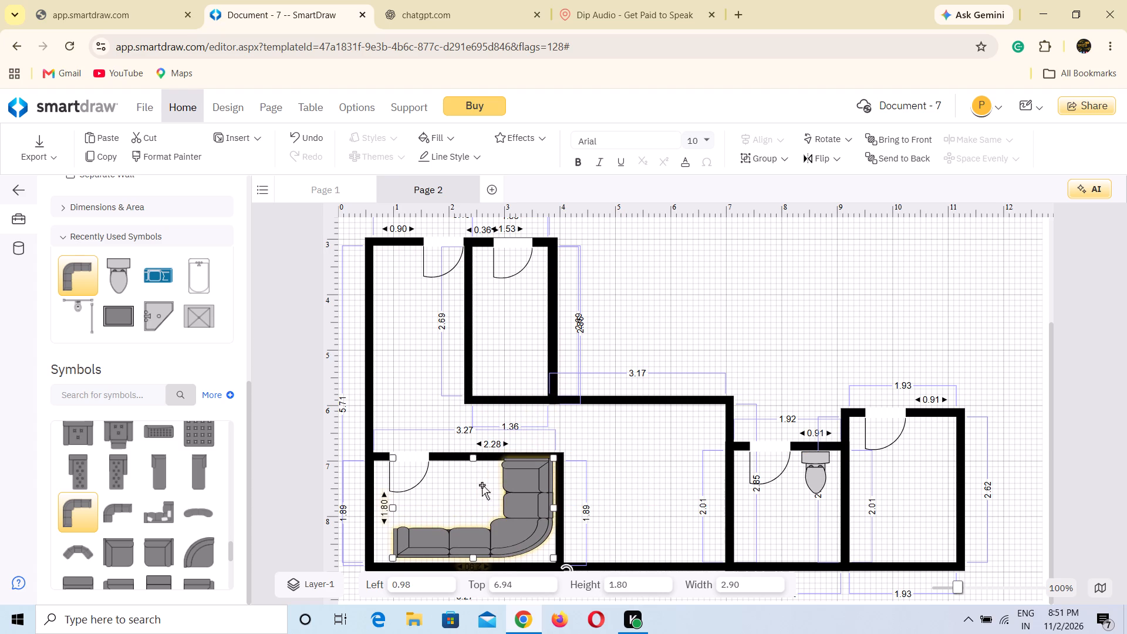
pyautogui.click(513, 512)
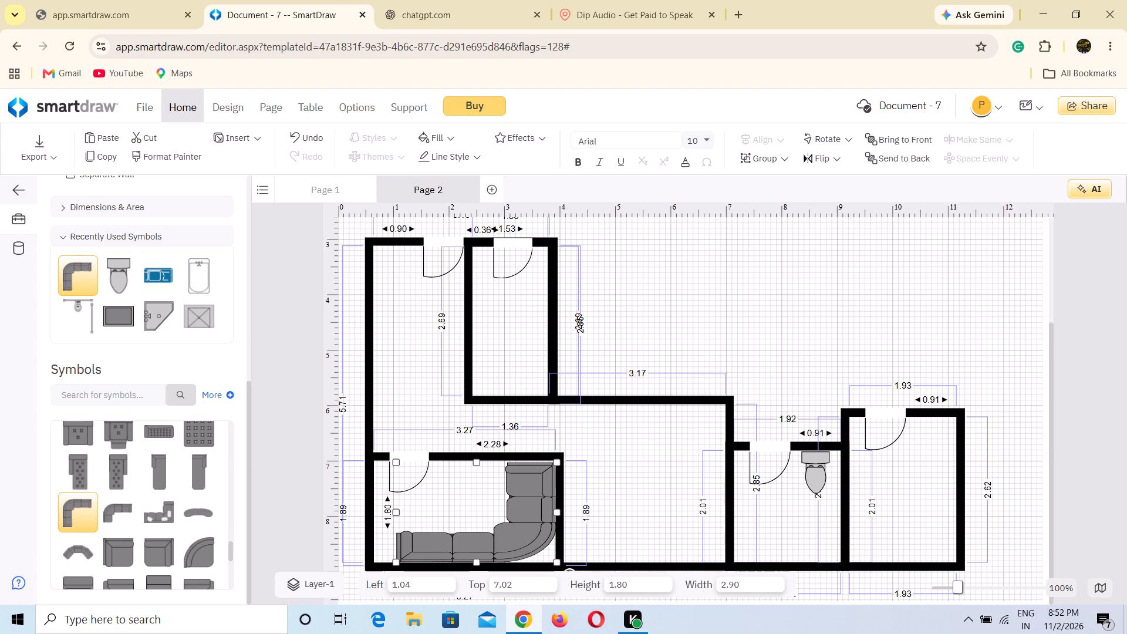
pyautogui.click(477, 462)
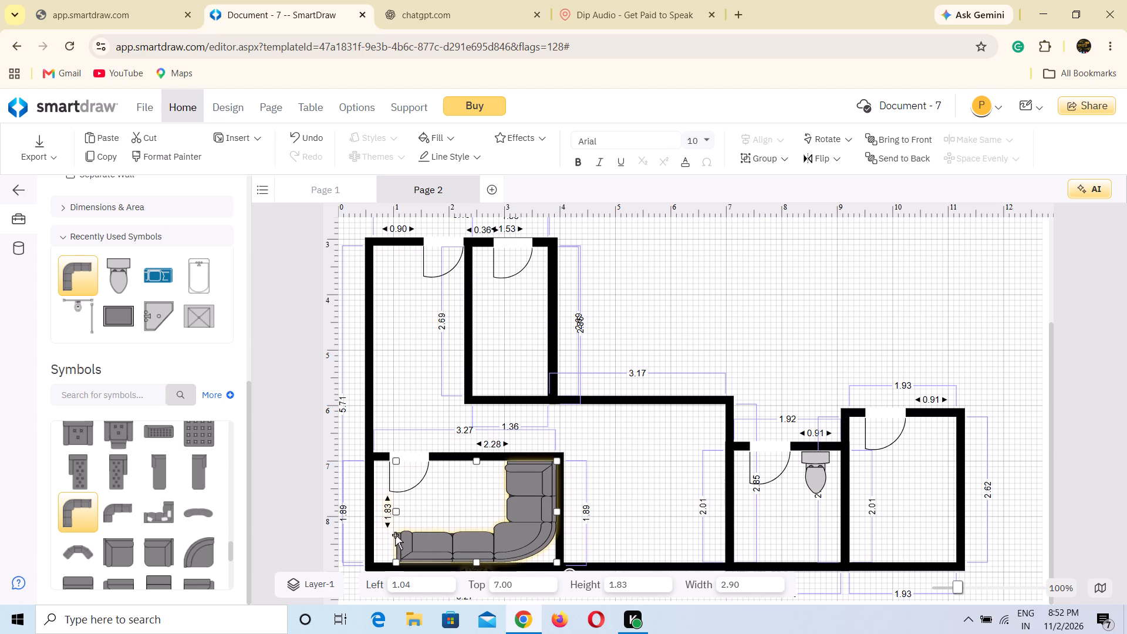
pyautogui.moveTo(395, 512); pyautogui.dragTo(397, 512)
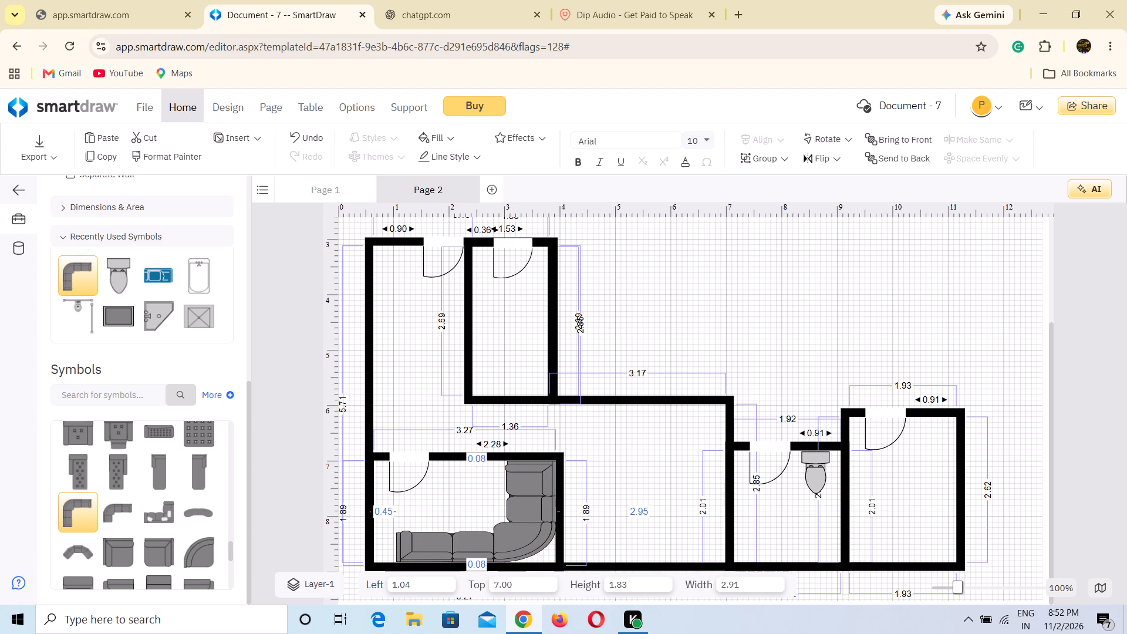
pyautogui.moveTo(397, 512); pyautogui.dragTo(447, 525)
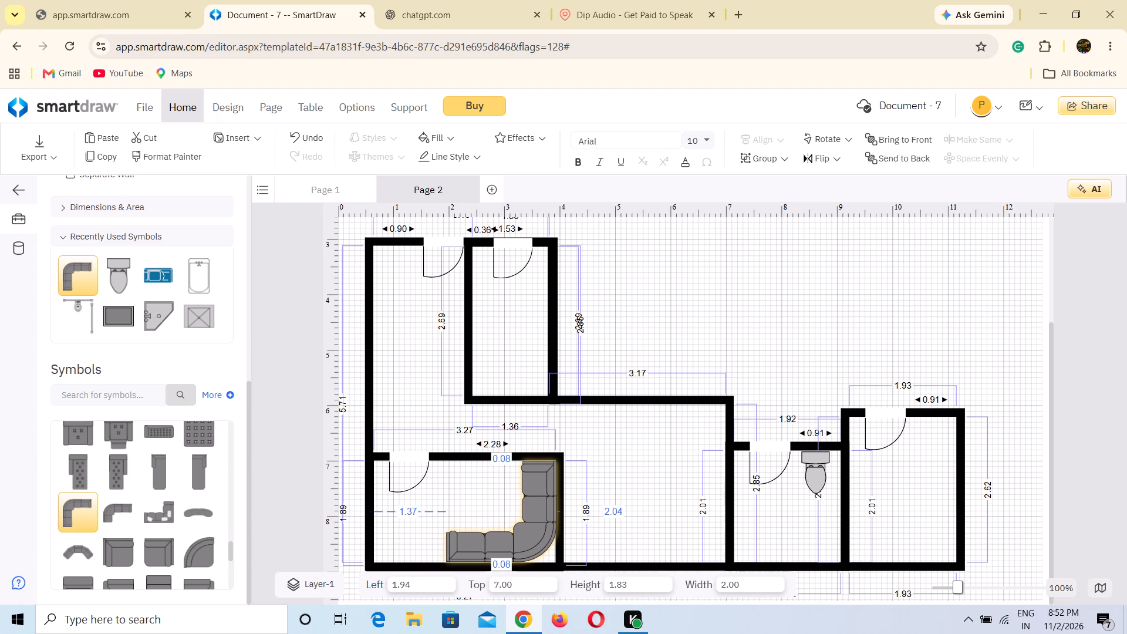
pyautogui.moveTo(447, 525); pyautogui.dragTo(448, 525)
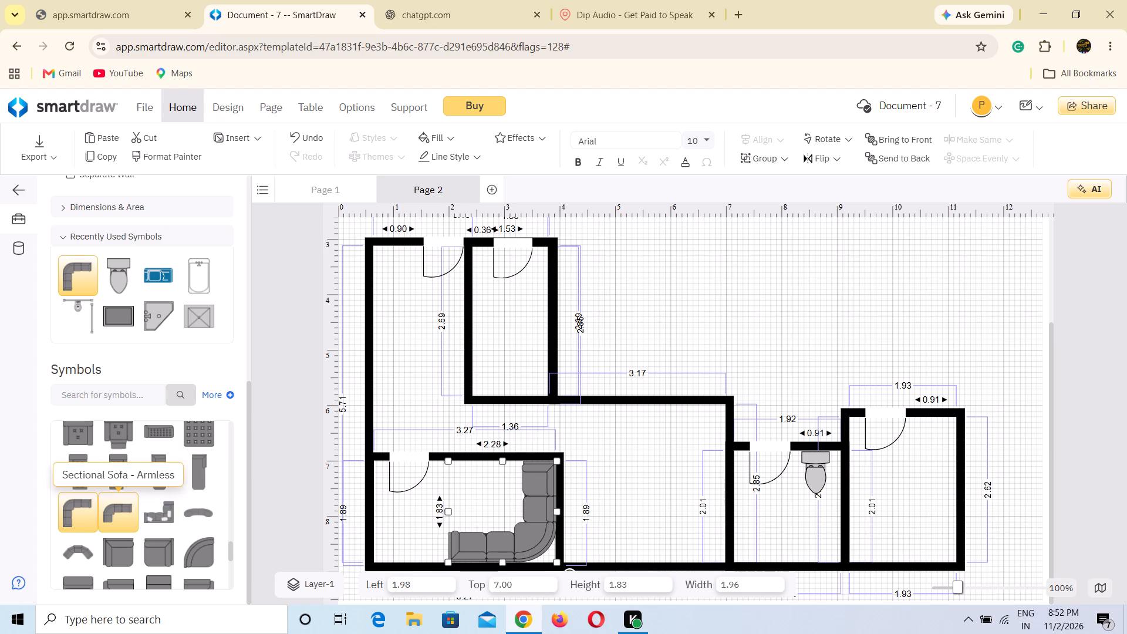
# Look through the Couches & Sofas symbols for another furniture piece for the floor plan.
pyautogui.scroll(-1, 180, 549)
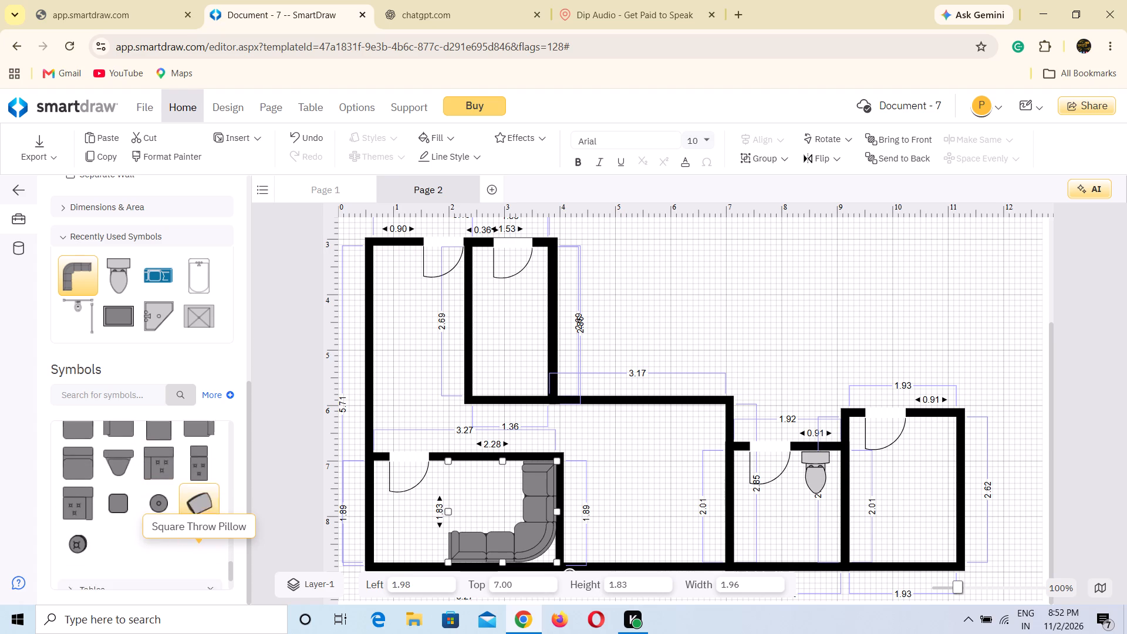
pyautogui.scroll(-2, 180, 549)
pyautogui.scroll(1, 180, 549)
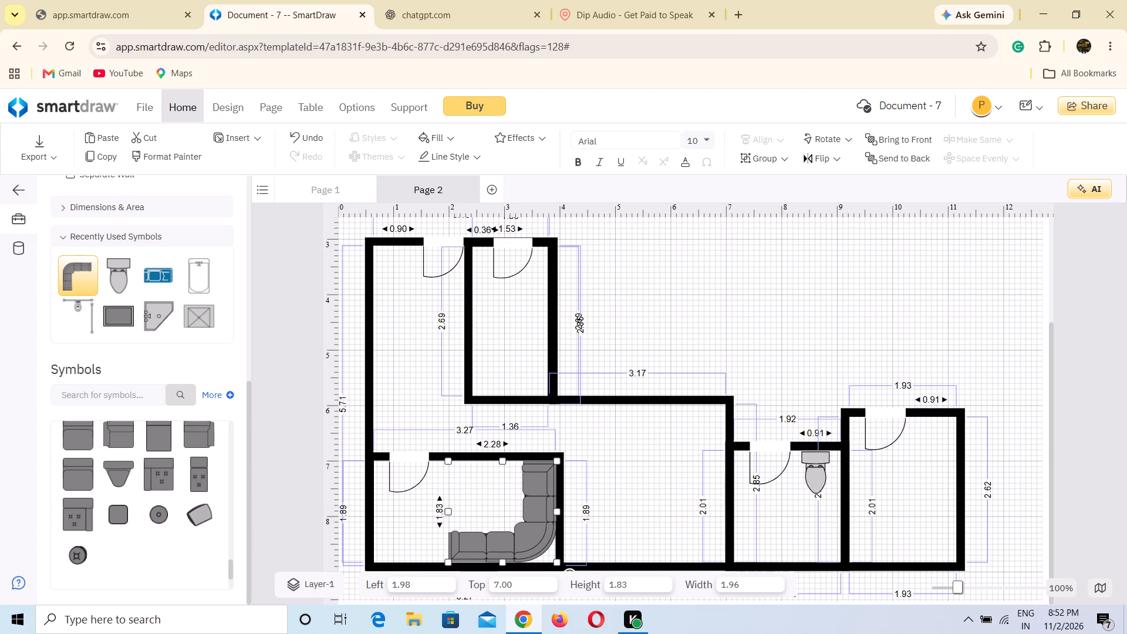
pyautogui.scroll(2, 180, 549)
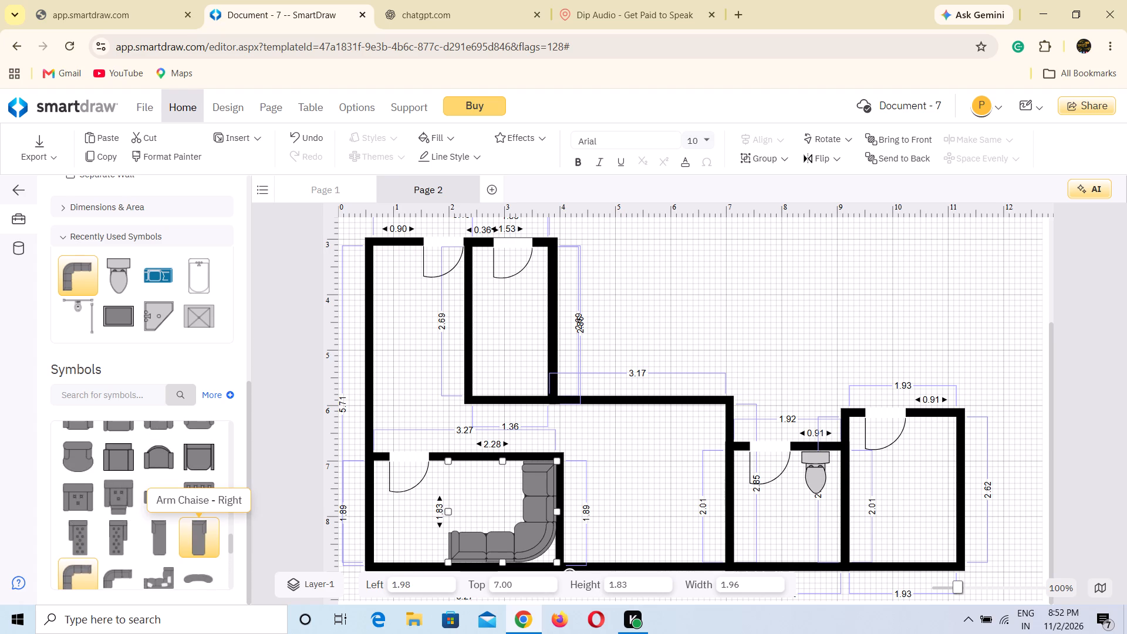
pyautogui.scroll(2, 180, 549)
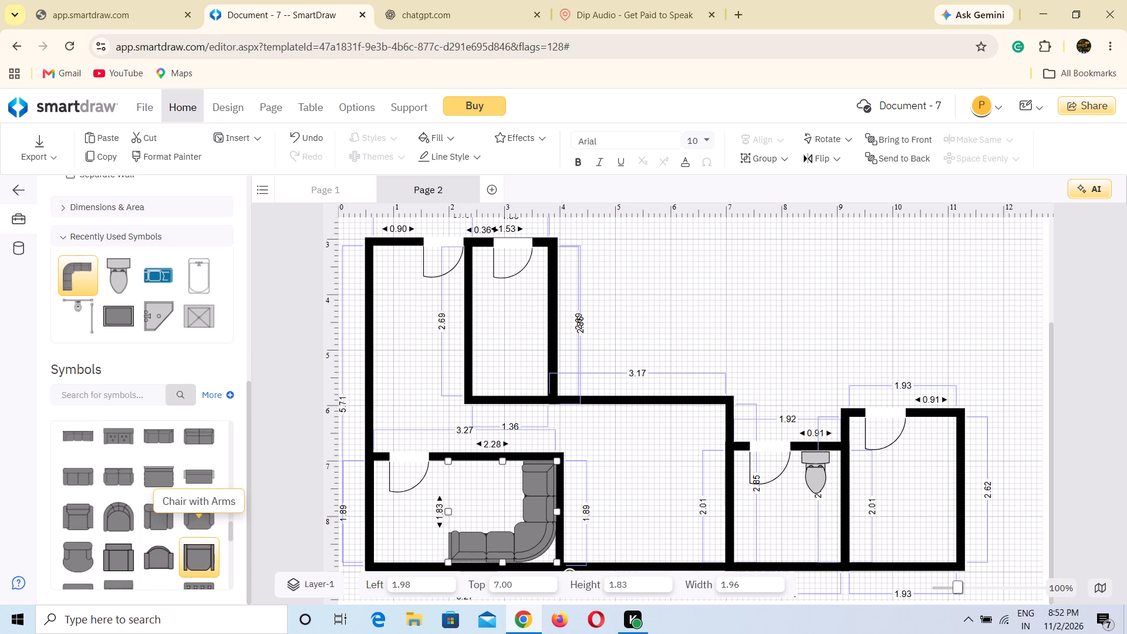
pyautogui.scroll(2, 180, 549)
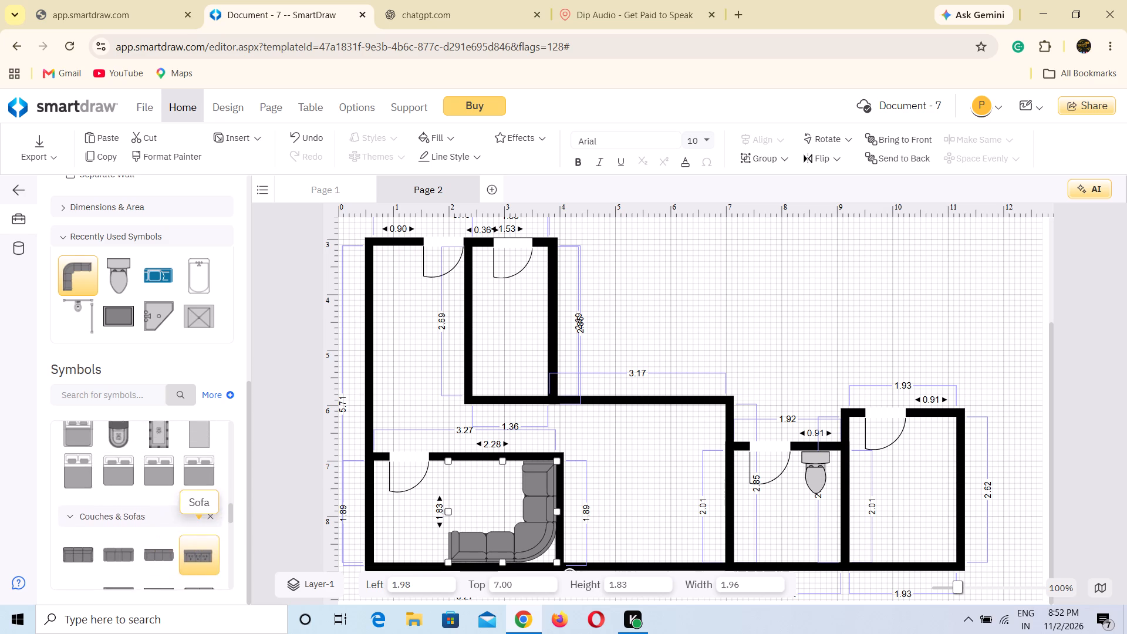
pyautogui.scroll(-2, 180, 549)
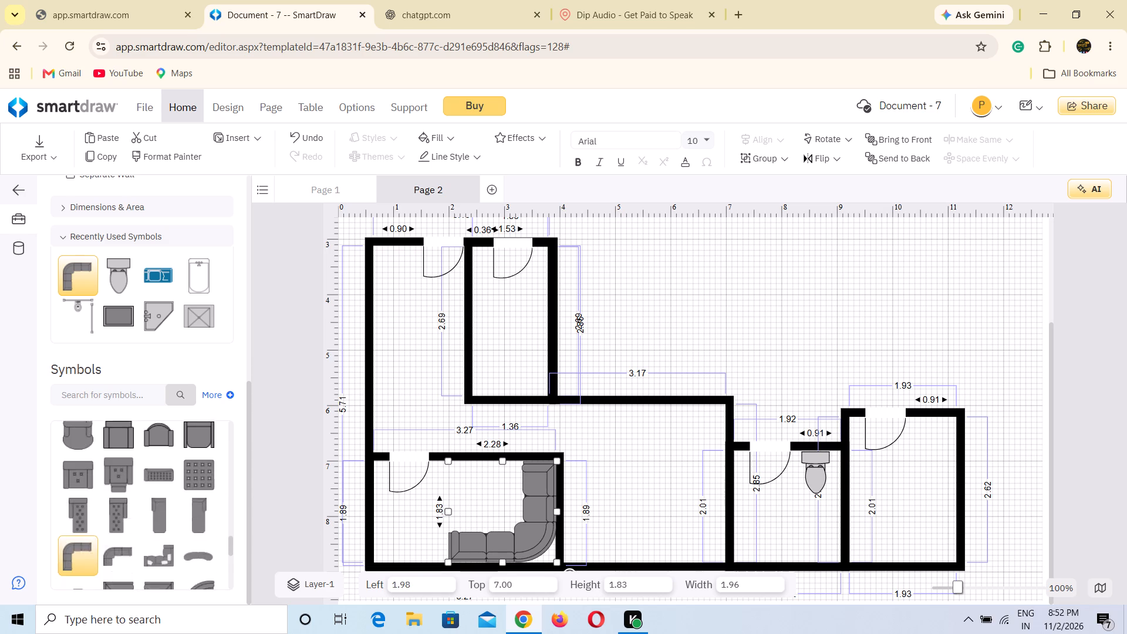
pyautogui.scroll(-1, 180, 549)
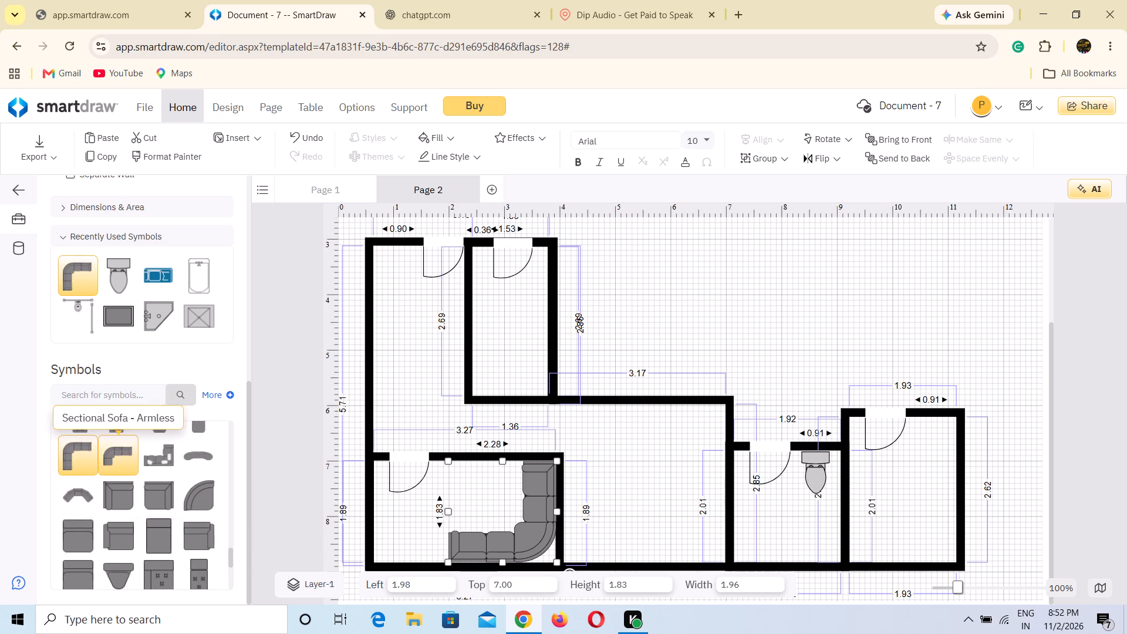
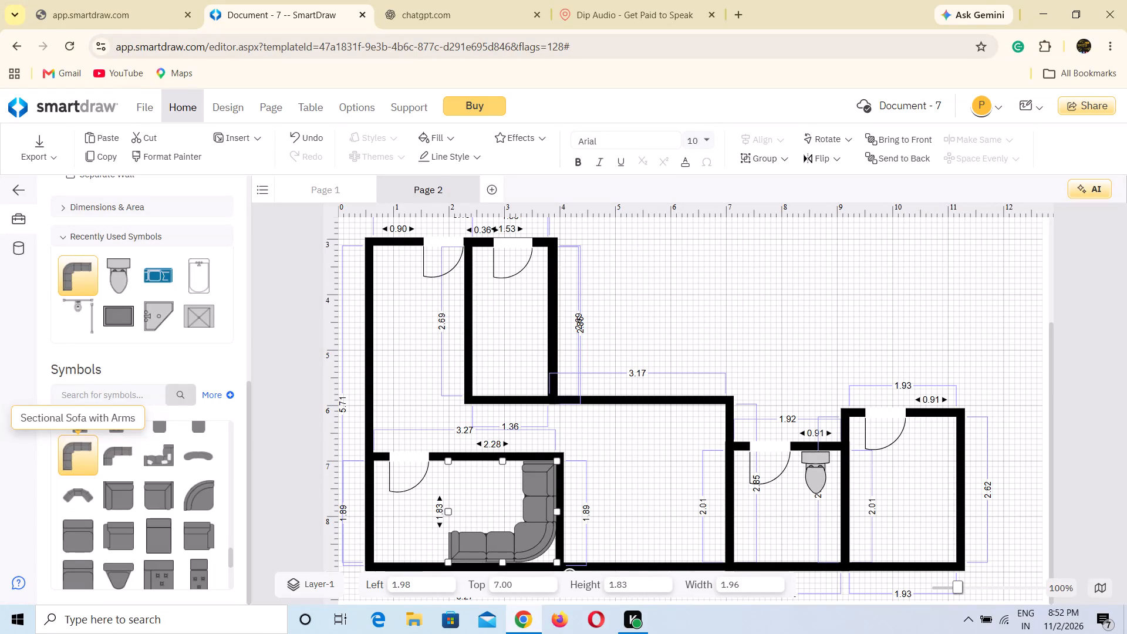
# Place the Sectional Sofa - Armless symbol over the lower-left room and rotate it to 90° so its curved corner faces the room's lower left corner.
pyautogui.click(116, 458)
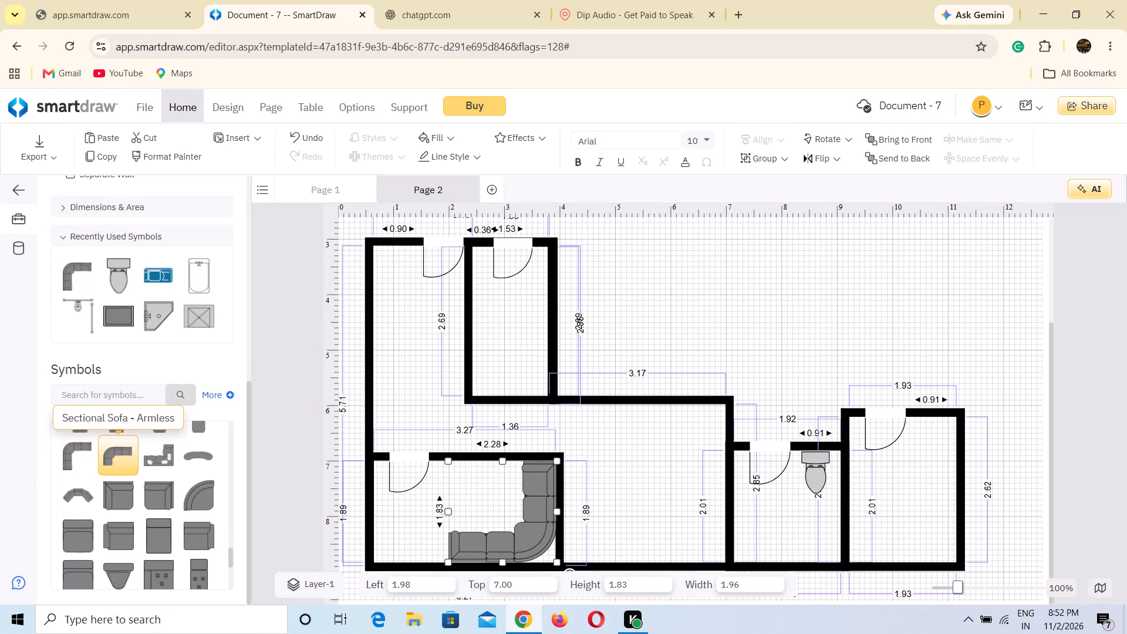
pyautogui.moveTo(116, 458); pyautogui.dragTo(379, 512)
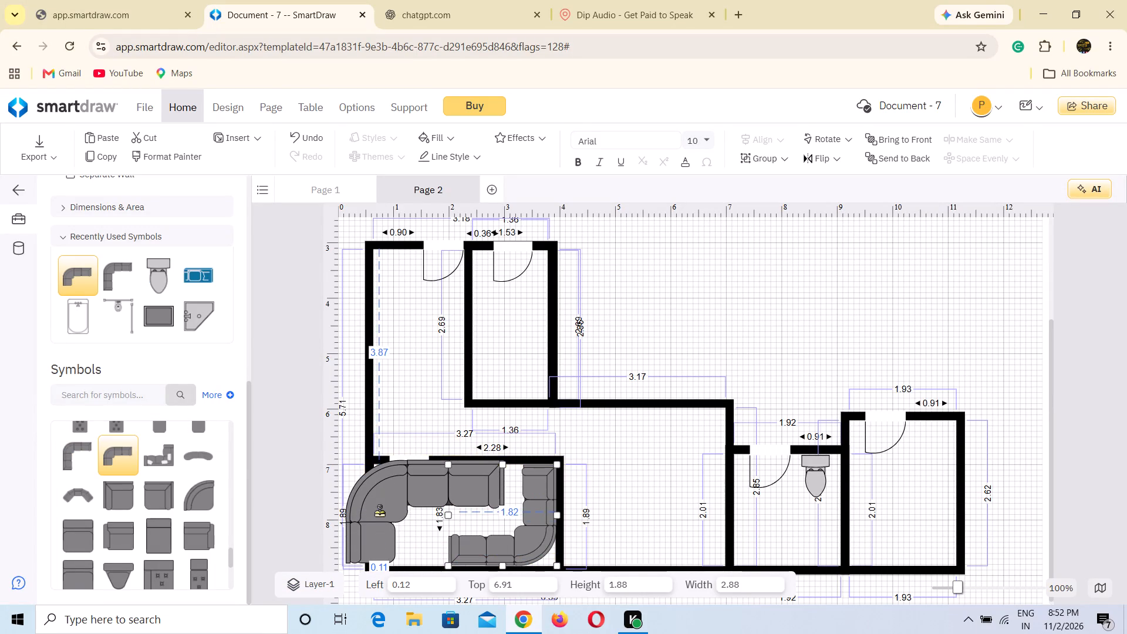
pyautogui.moveTo(379, 512); pyautogui.dragTo(374, 500)
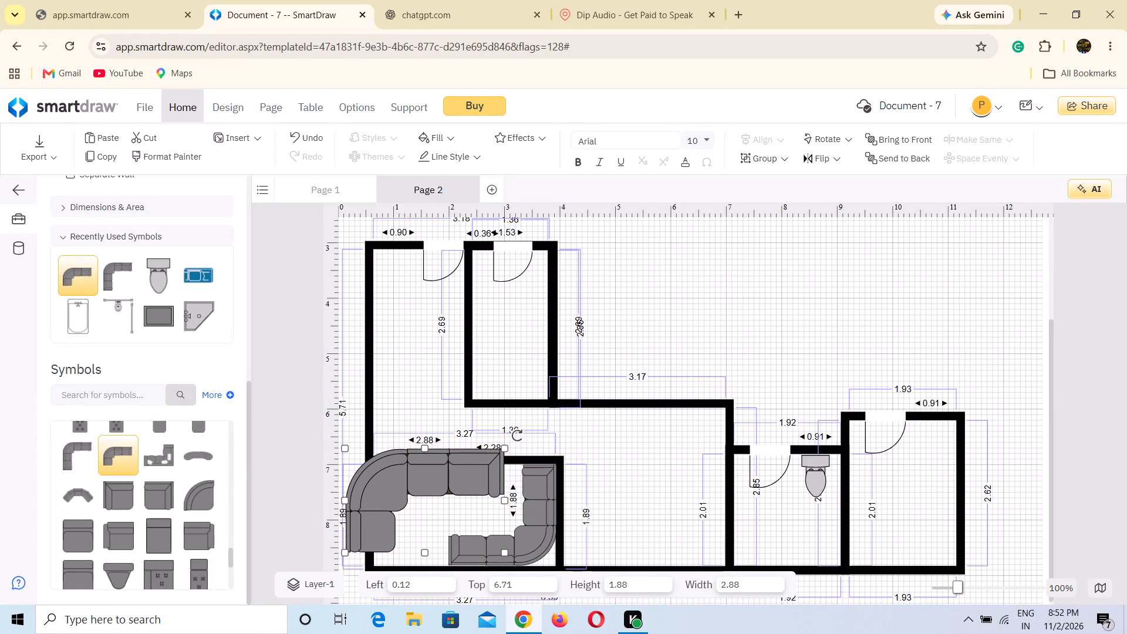
pyautogui.moveTo(517, 434); pyautogui.dragTo(355, 434)
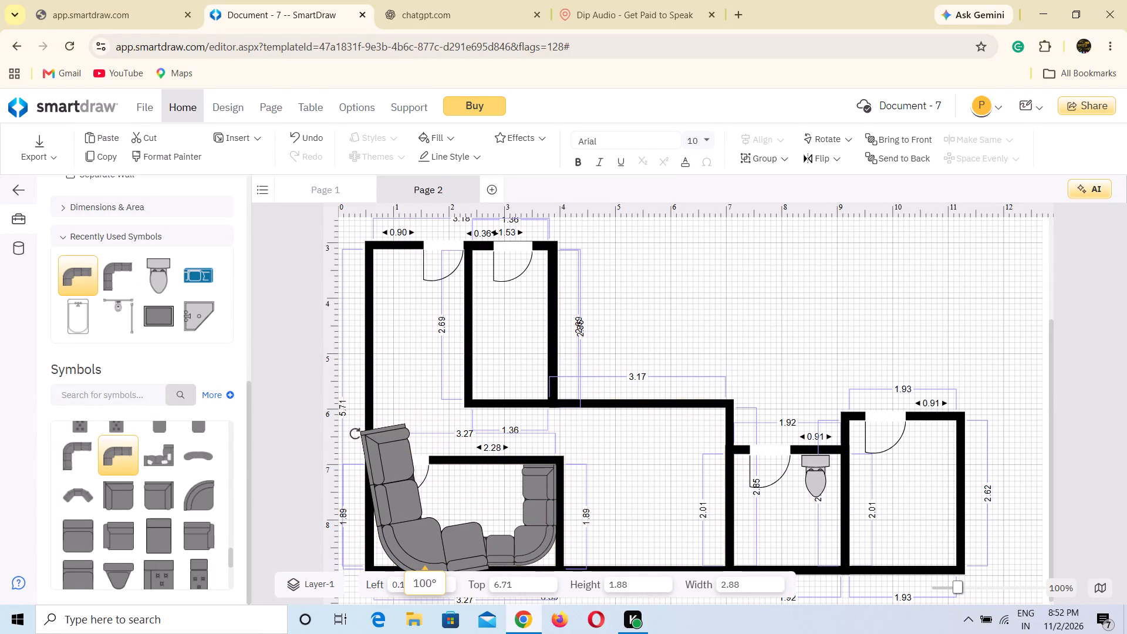
pyautogui.moveTo(355, 434); pyautogui.dragTo(376, 435)
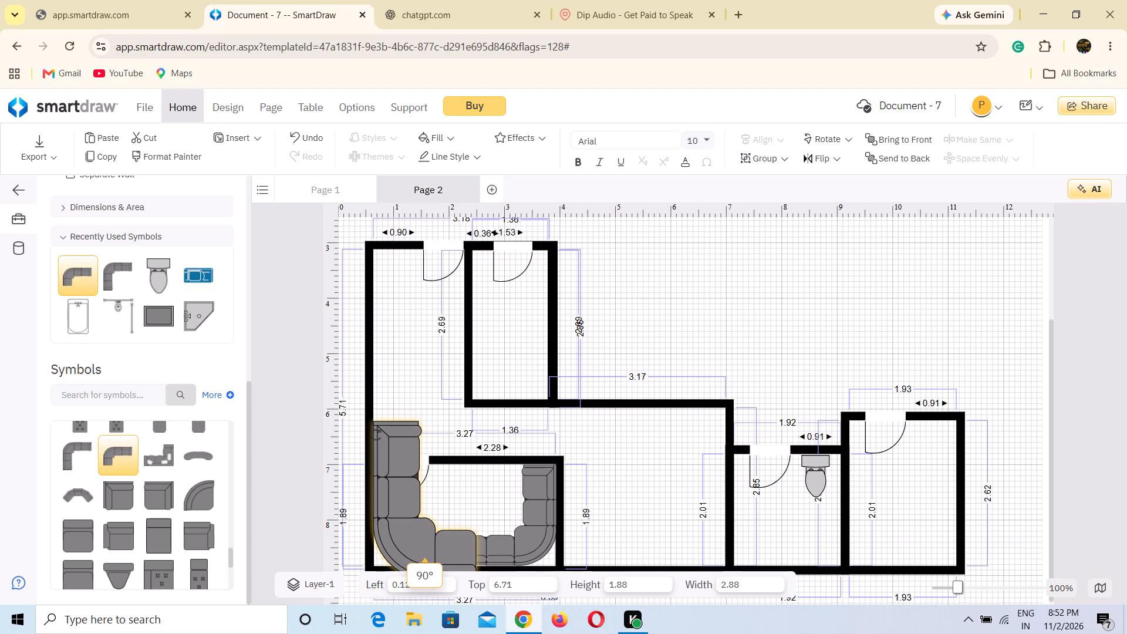
pyautogui.moveTo(376, 435); pyautogui.dragTo(379, 435)
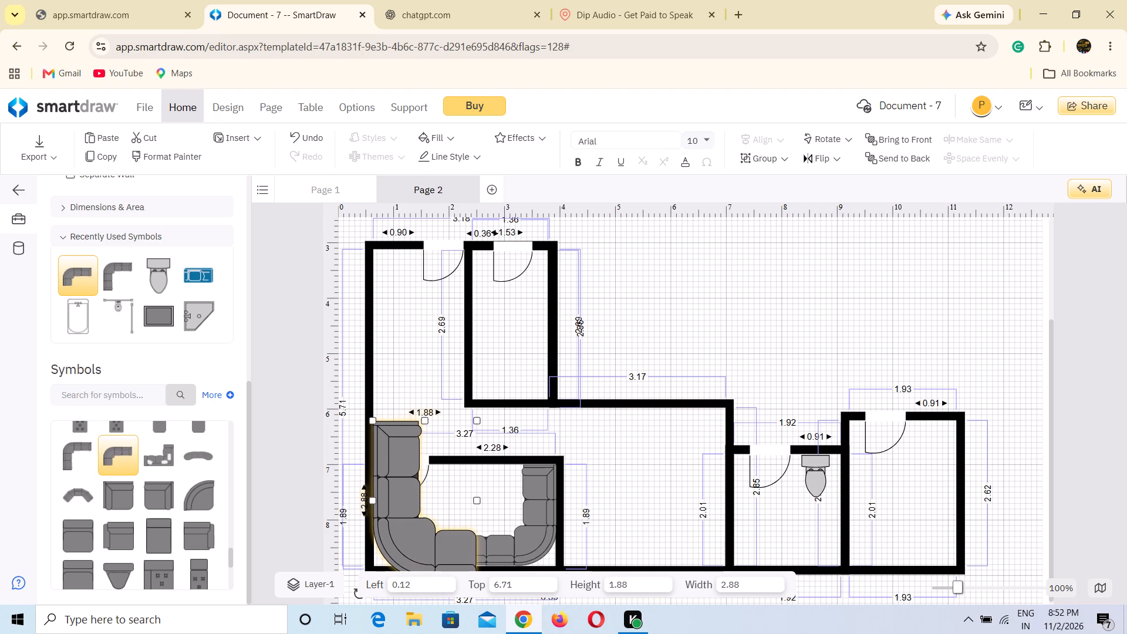
# Shrink the armless sectional sofa to about 1.46 wide by 1.36 high.
pyautogui.moveTo(424, 422); pyautogui.dragTo(411, 464)
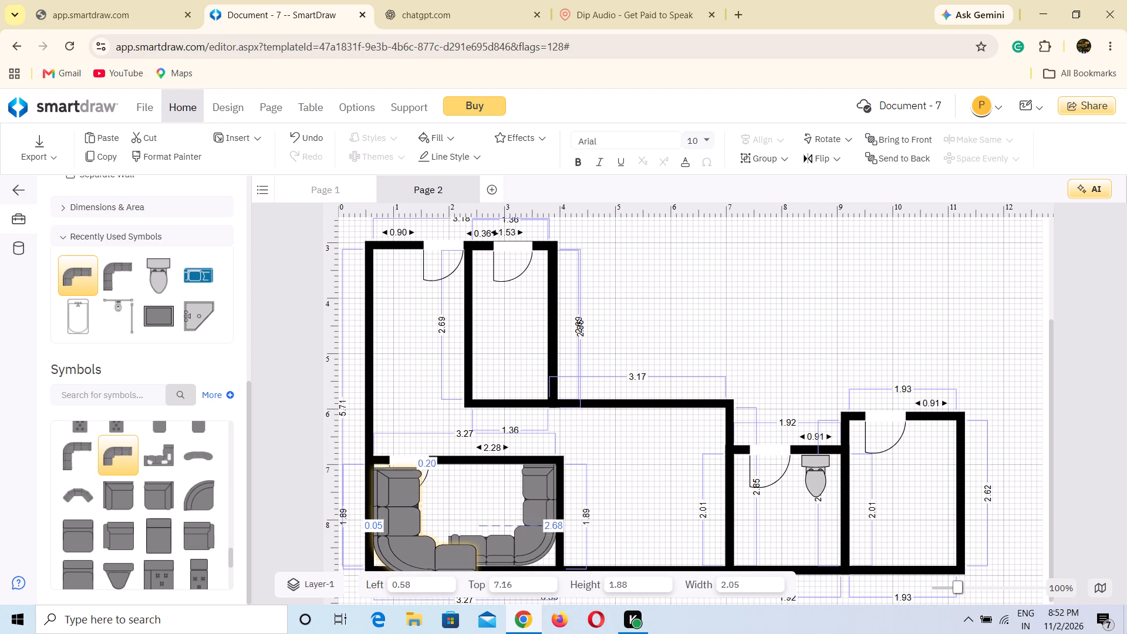
pyautogui.moveTo(411, 464); pyautogui.dragTo(411, 458)
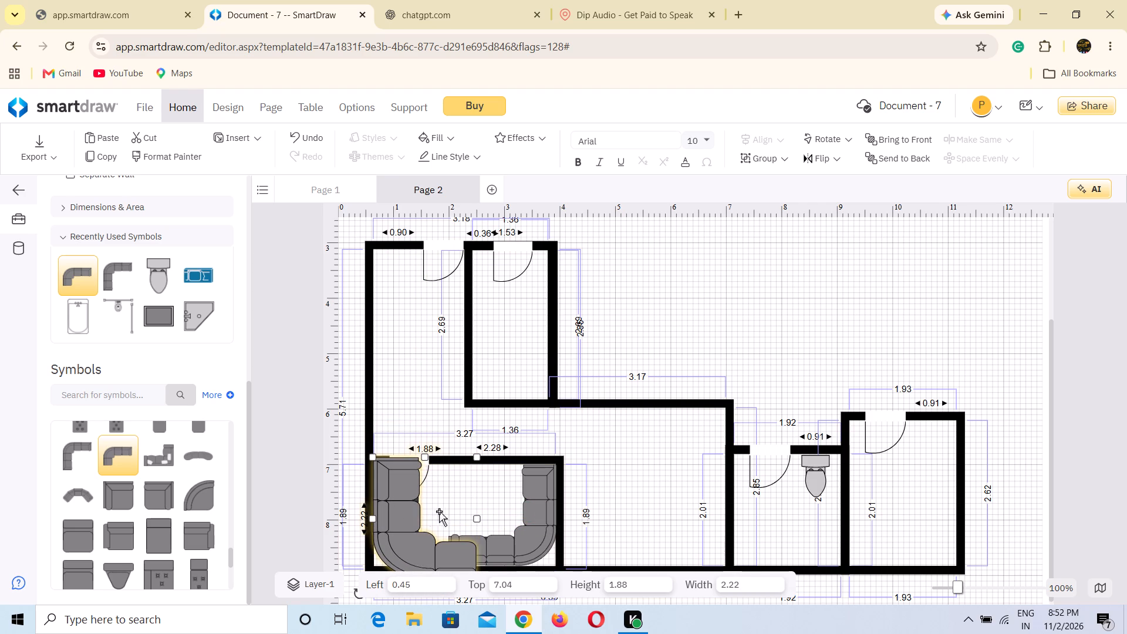
pyautogui.moveTo(477, 517); pyautogui.dragTo(454, 517)
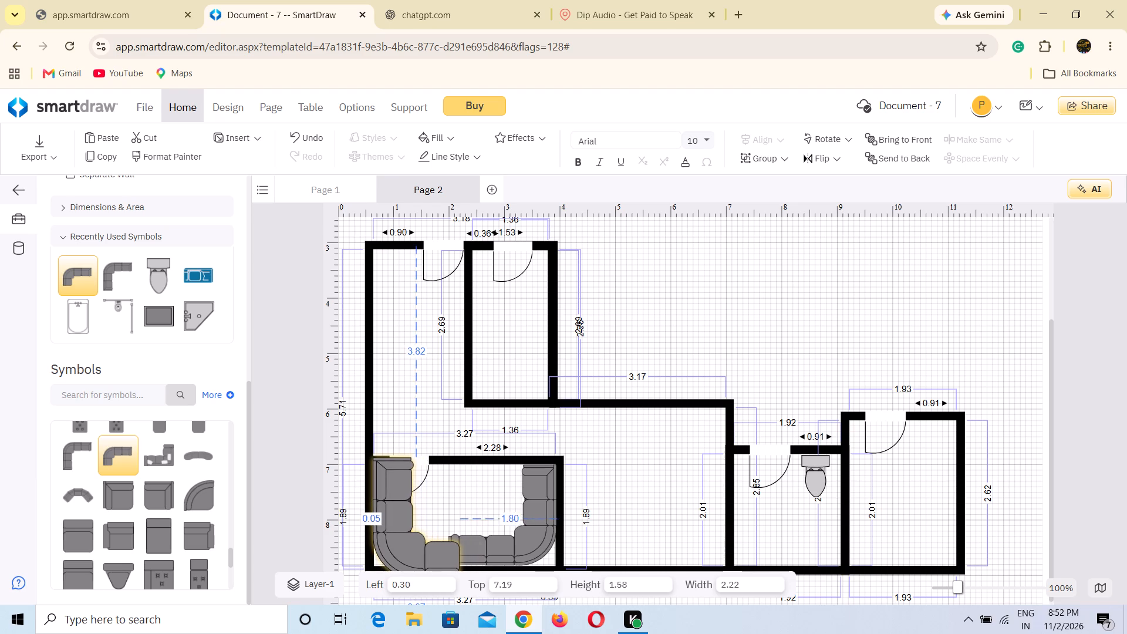
pyautogui.moveTo(454, 517); pyautogui.dragTo(447, 517)
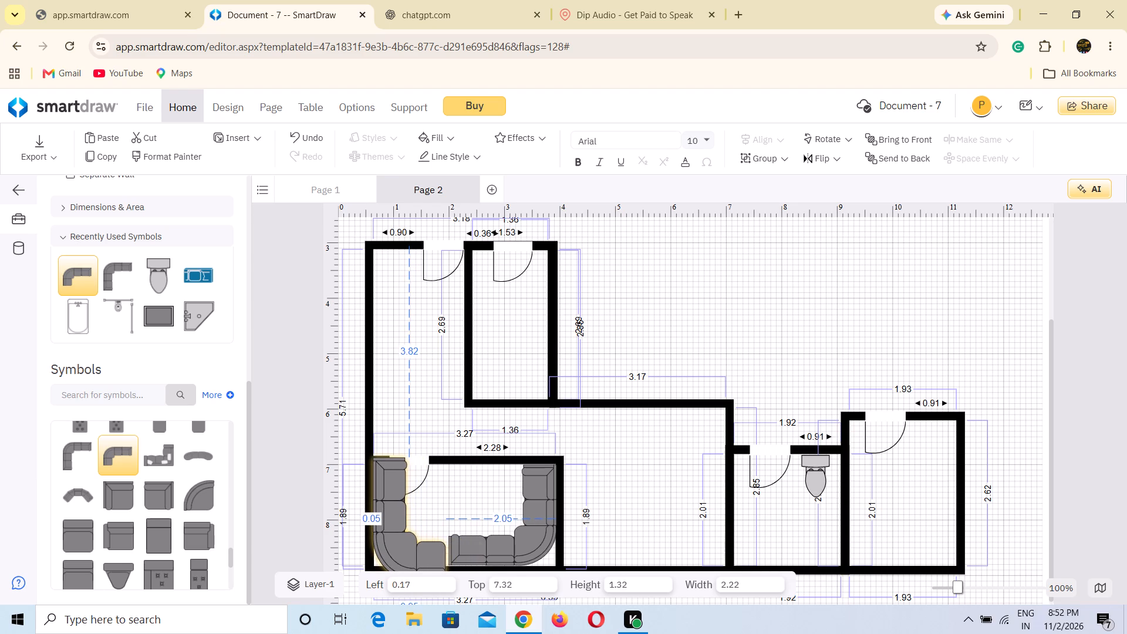
pyautogui.moveTo(447, 517); pyautogui.dragTo(449, 517)
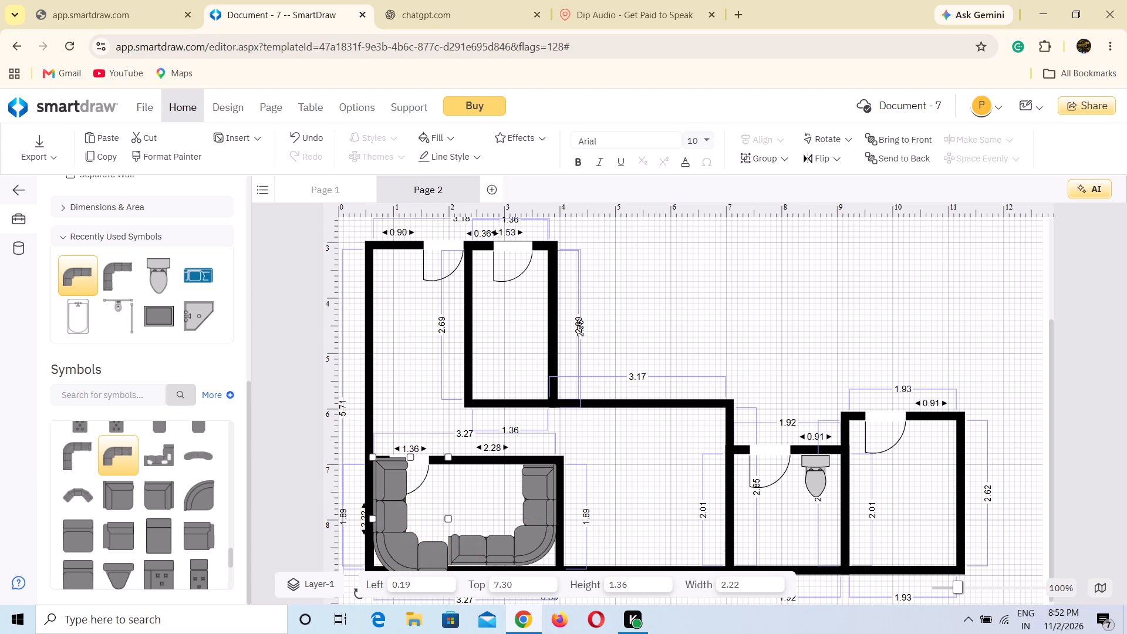
pyautogui.moveTo(413, 457); pyautogui.dragTo(409, 493)
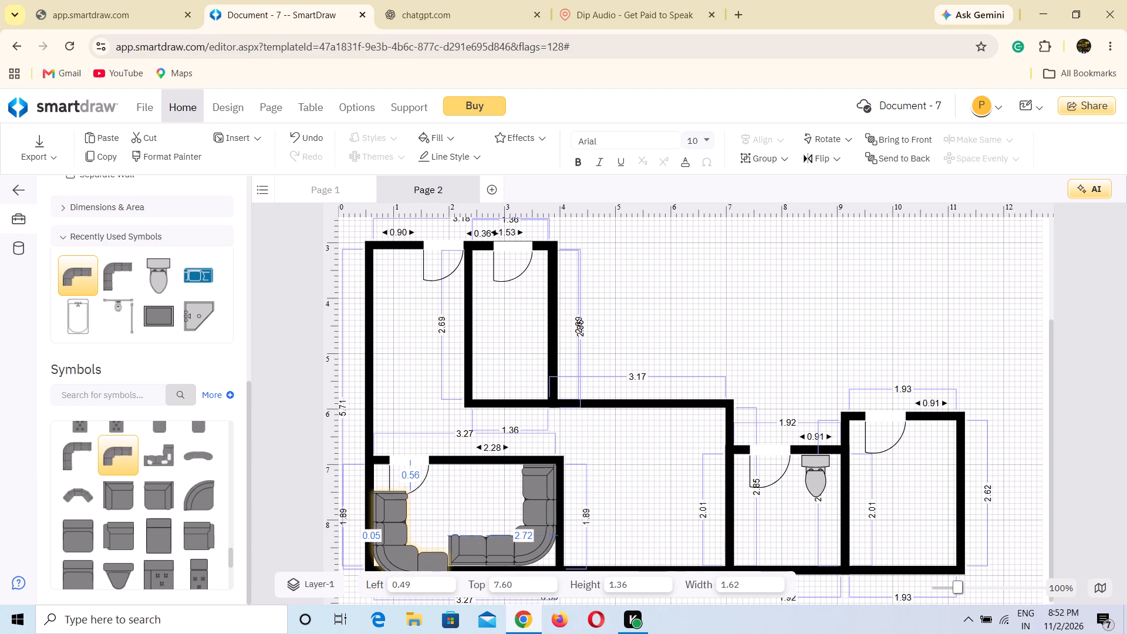
pyautogui.moveTo(409, 493); pyautogui.dragTo(409, 500)
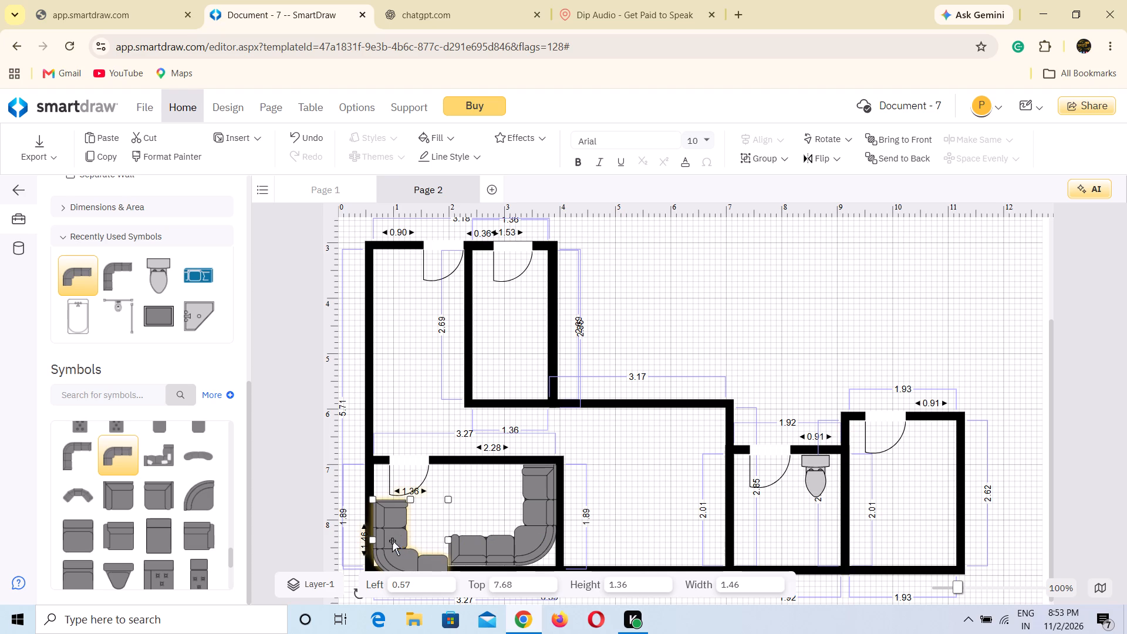
# Move the armless sectional sofa into the far-right room's lower left corner, at about 9.15 left and 7.42 top.
pyautogui.moveTo(390, 541); pyautogui.dragTo(899, 503)
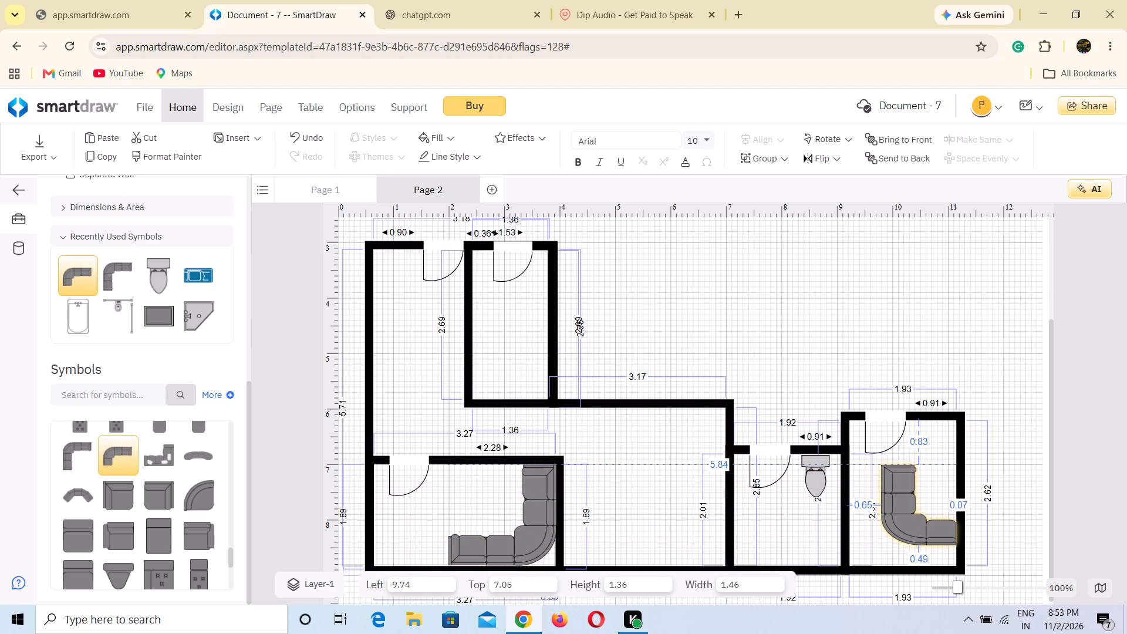
pyautogui.moveTo(899, 503); pyautogui.dragTo(867, 525)
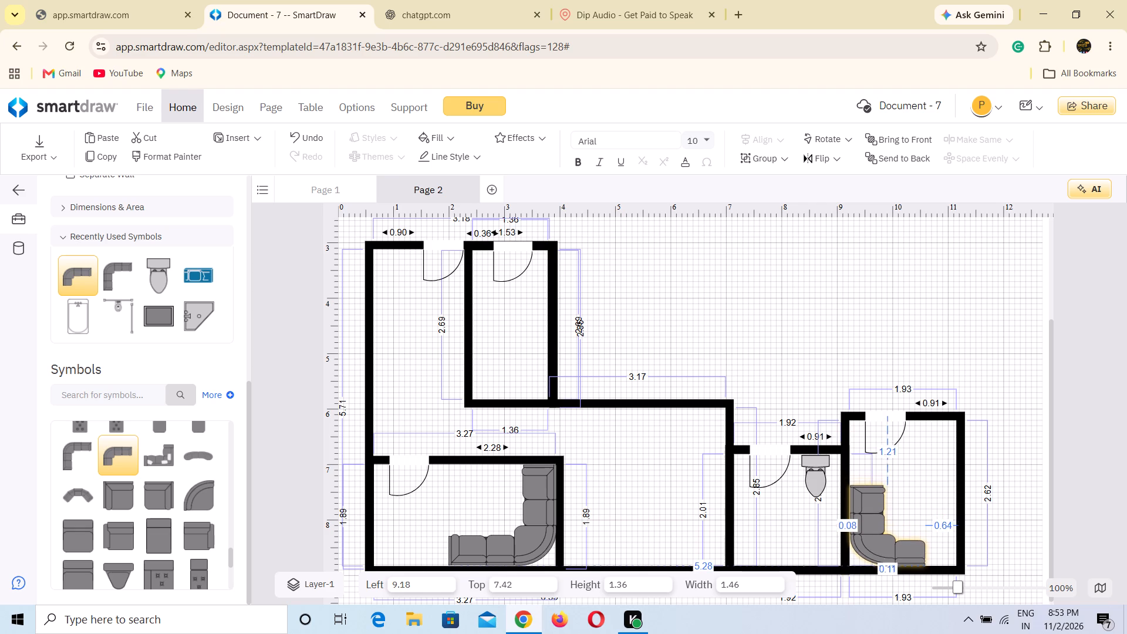
pyautogui.moveTo(867, 525); pyautogui.dragTo(866, 527)
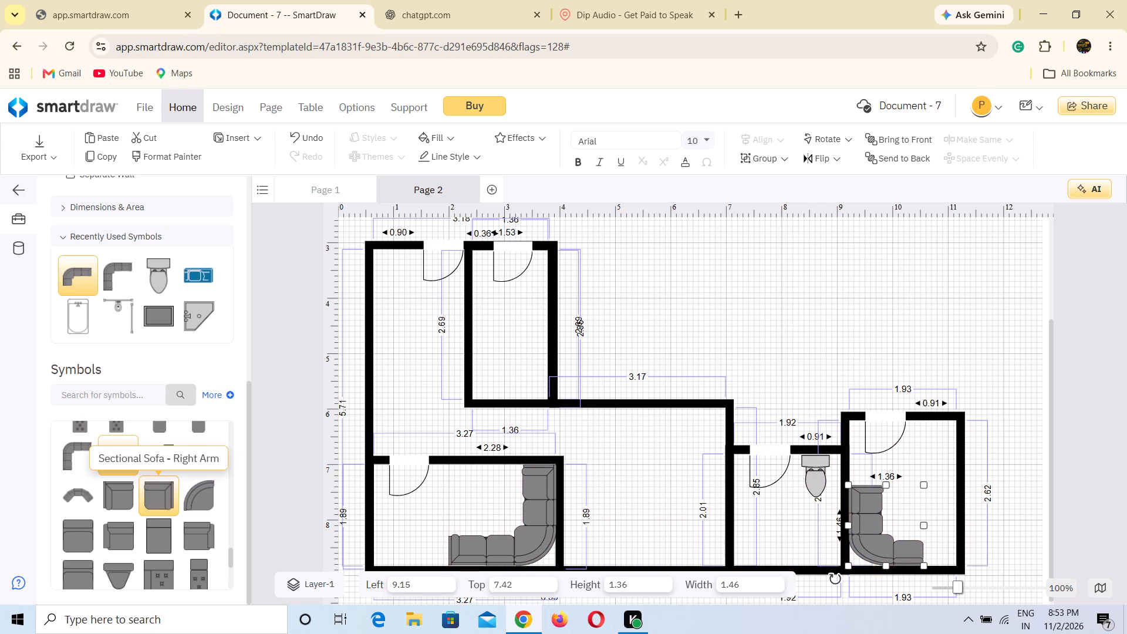
# Look through the floor plan tools, the Dimensions & Area options and the recently used symbols for another piece to add.
pyautogui.scroll(1, 141, 356)
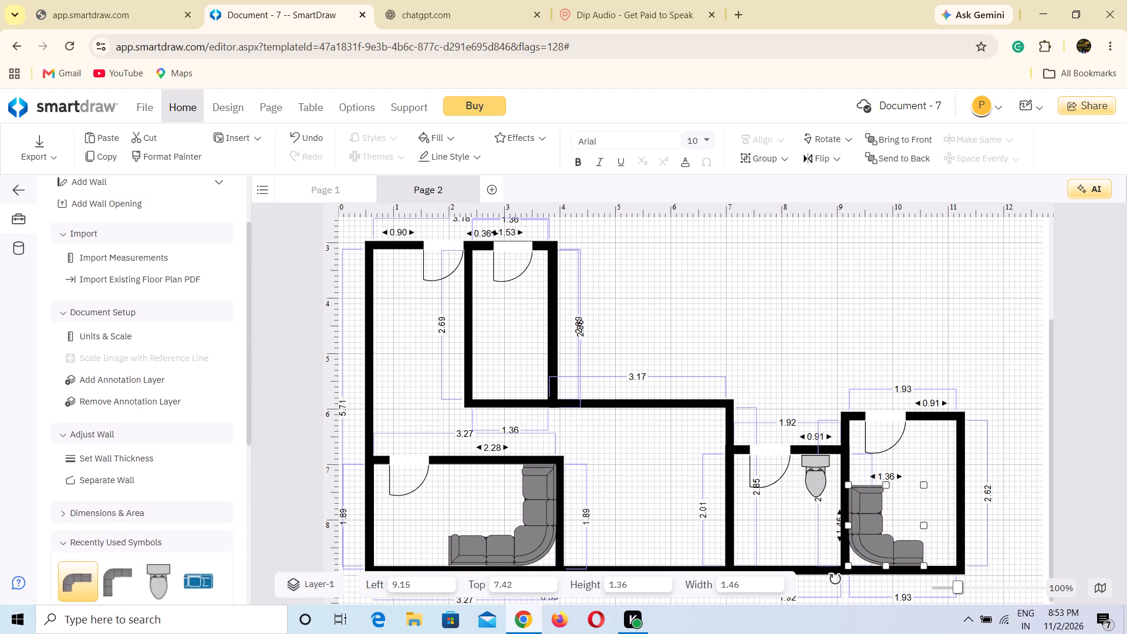
pyautogui.scroll(3, 141, 356)
pyautogui.scroll(-1, 141, 356)
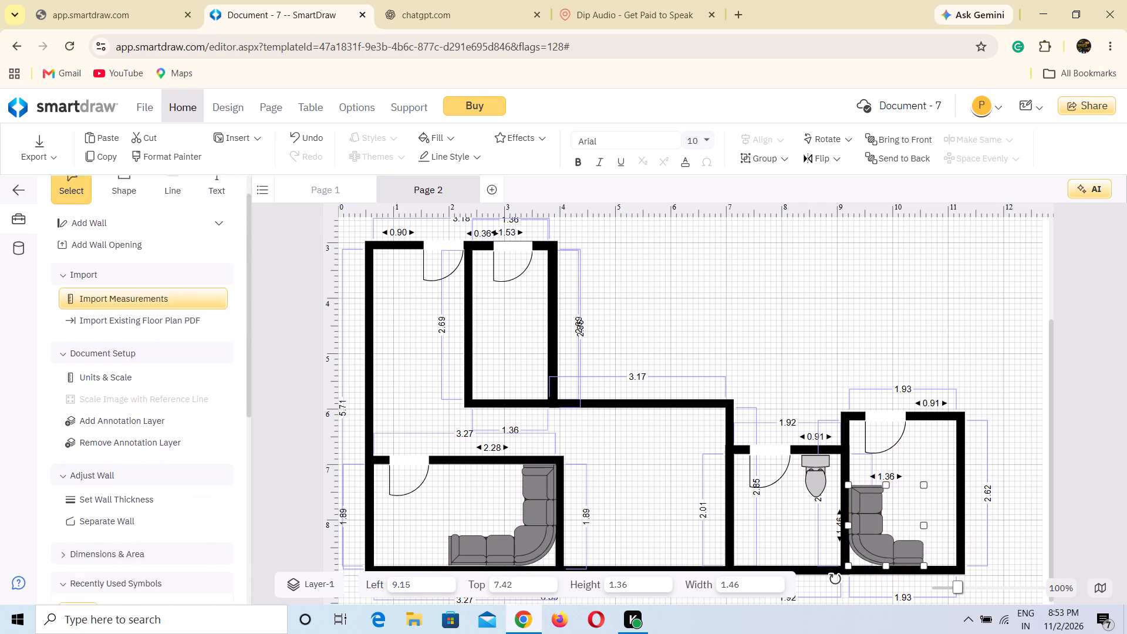
pyautogui.scroll(-1, 141, 356)
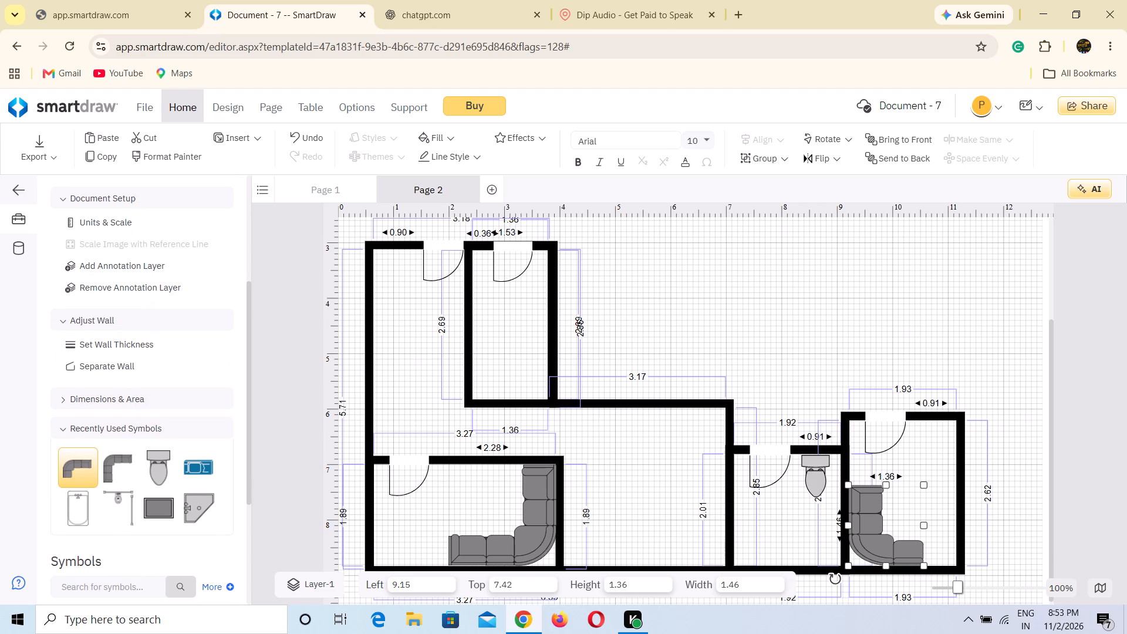
pyautogui.click(58, 396)
pyautogui.scroll(-1, 150, 459)
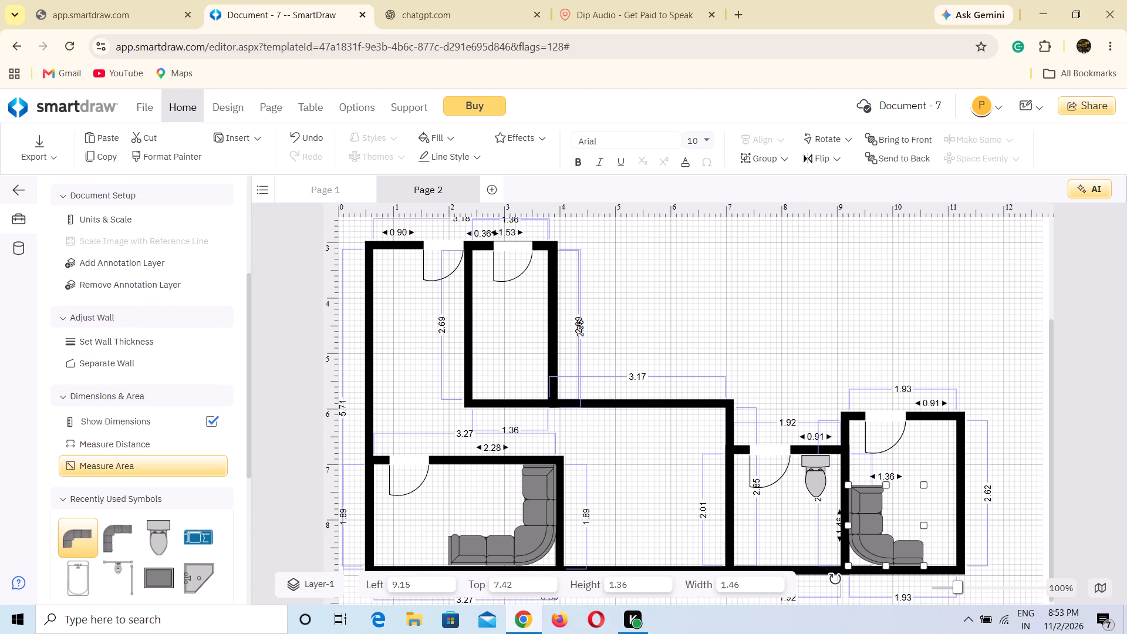
pyautogui.scroll(-1, 150, 459)
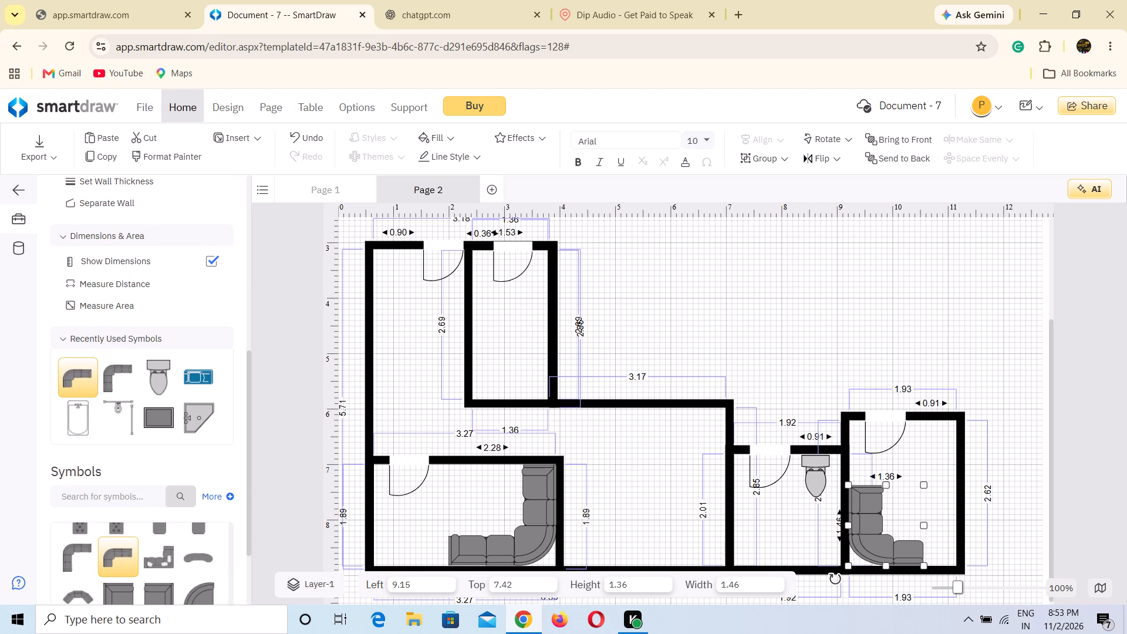
pyautogui.click(62, 339)
pyautogui.click(62, 339)
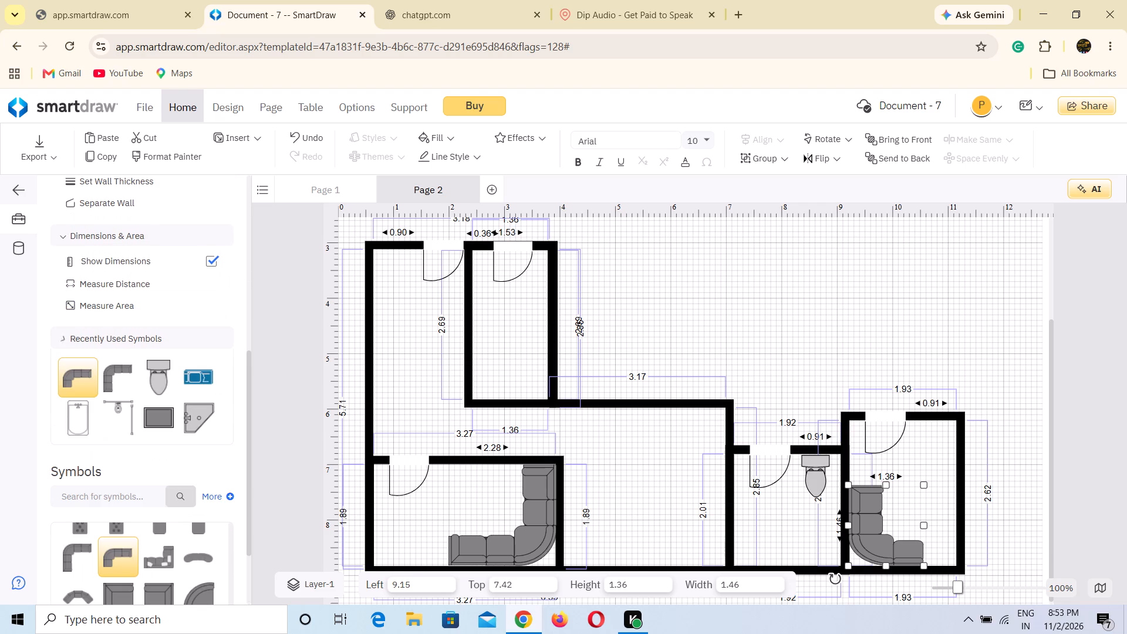
pyautogui.click(62, 339)
pyautogui.click(62, 339)
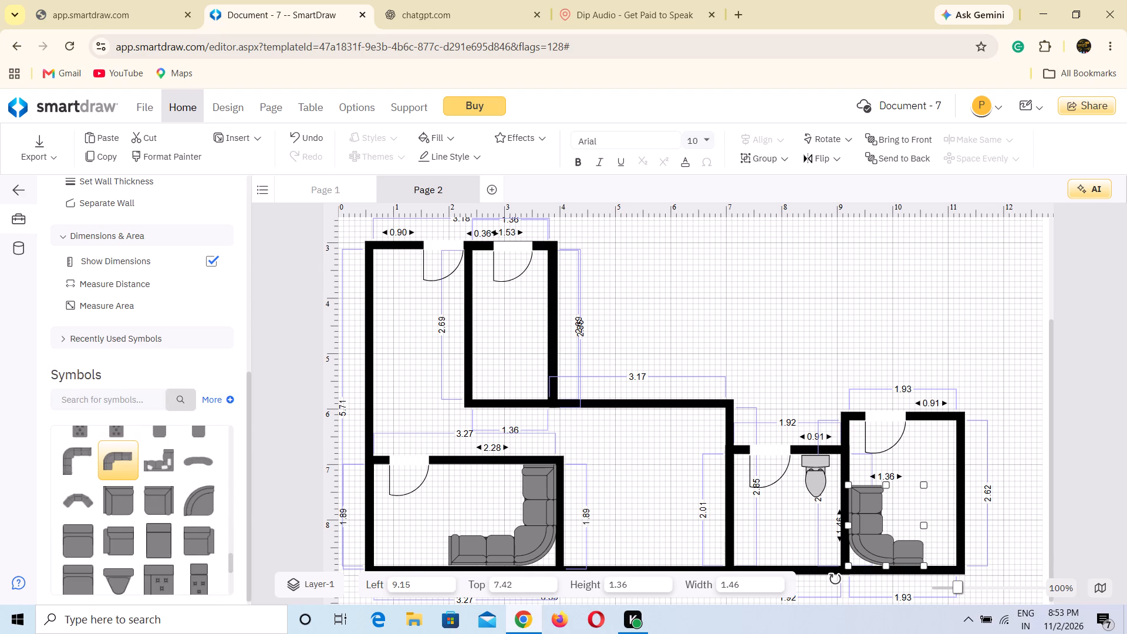
pyautogui.scroll(-1, 164, 447)
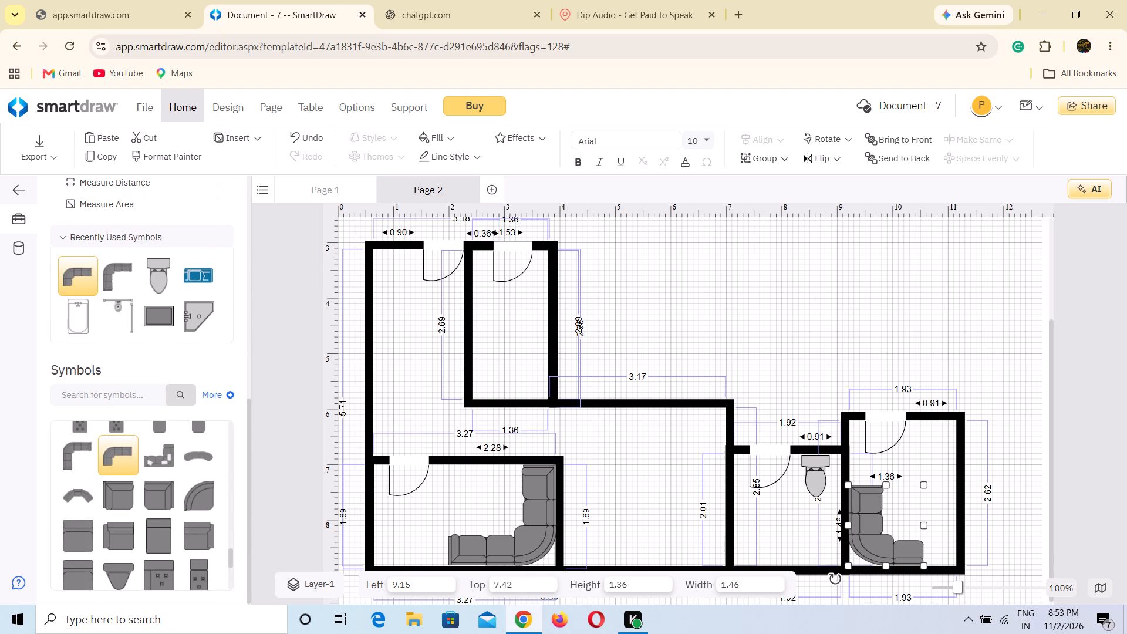
pyautogui.scroll(-2, 164, 447)
pyautogui.scroll(2, 134, 389)
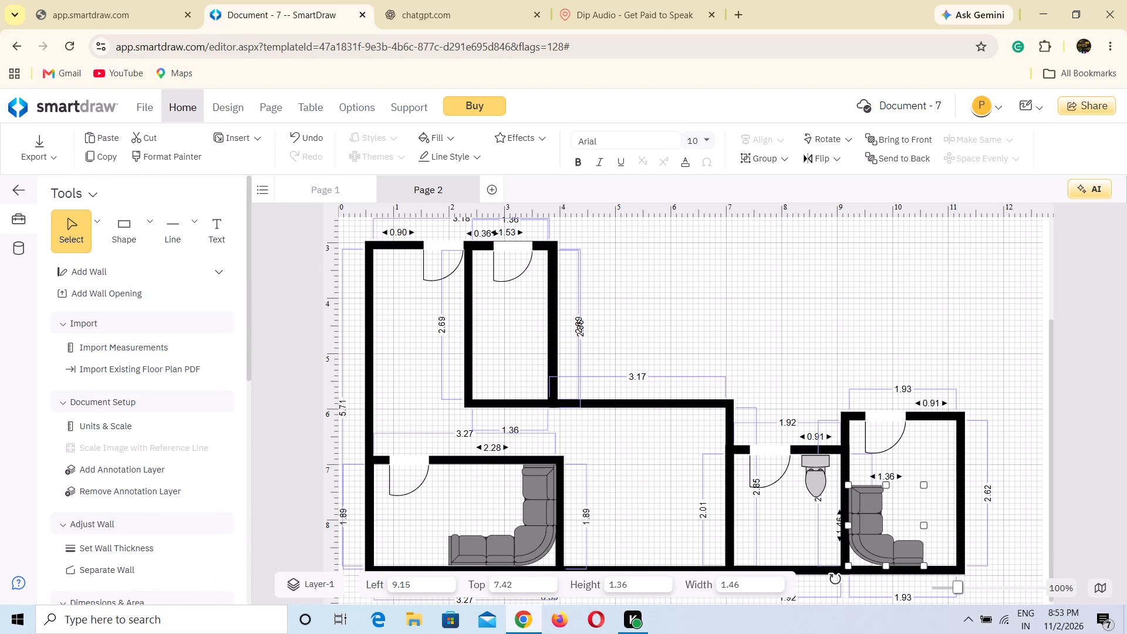
pyautogui.click(123, 246)
pyautogui.scroll(-1, 150, 402)
pyautogui.scroll(1, 150, 402)
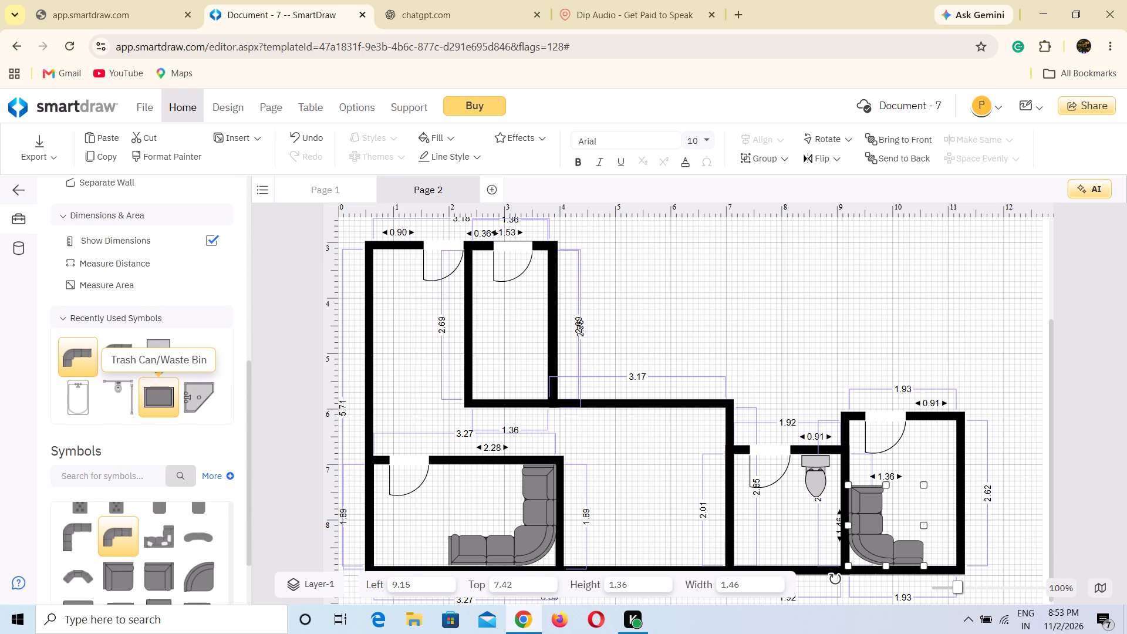
# Place the Full Bed symbol from the Beds set in the lower-left room, at about 1.94 left and 6.83 top.
pyautogui.scroll(1, 170, 552)
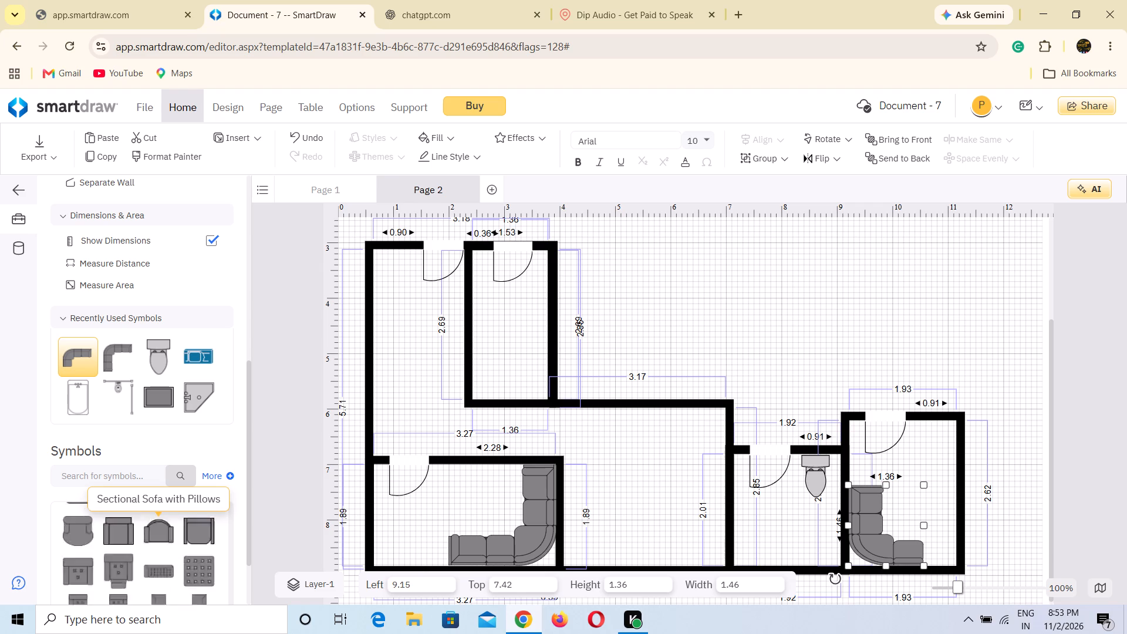
pyautogui.scroll(1, 170, 552)
pyautogui.scroll(-1, 170, 552)
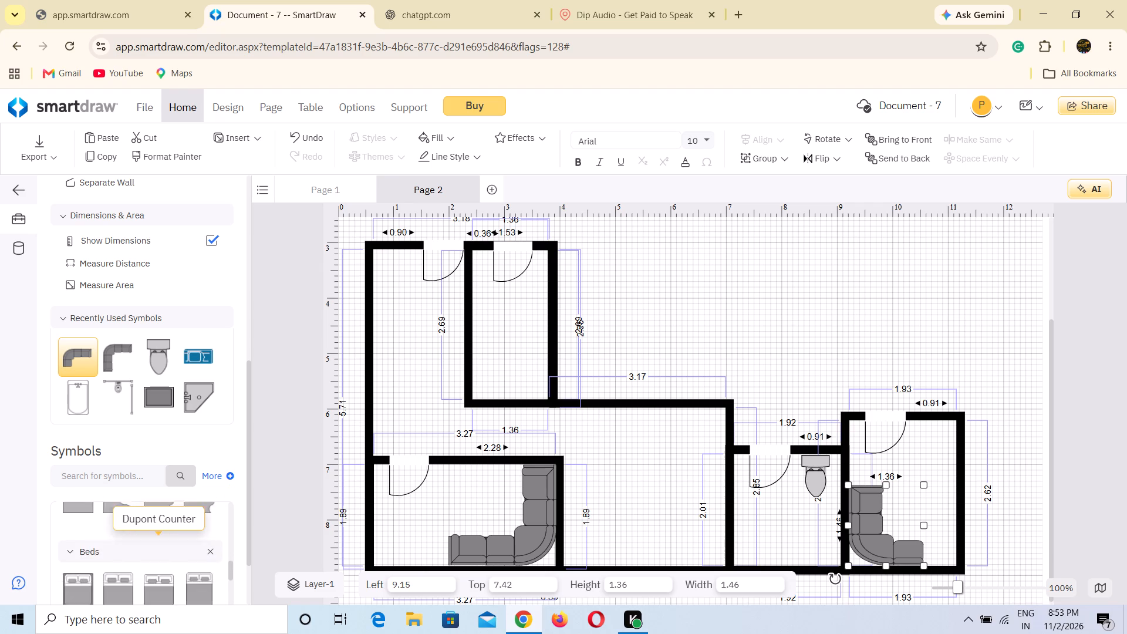
pyautogui.scroll(-1, 170, 552)
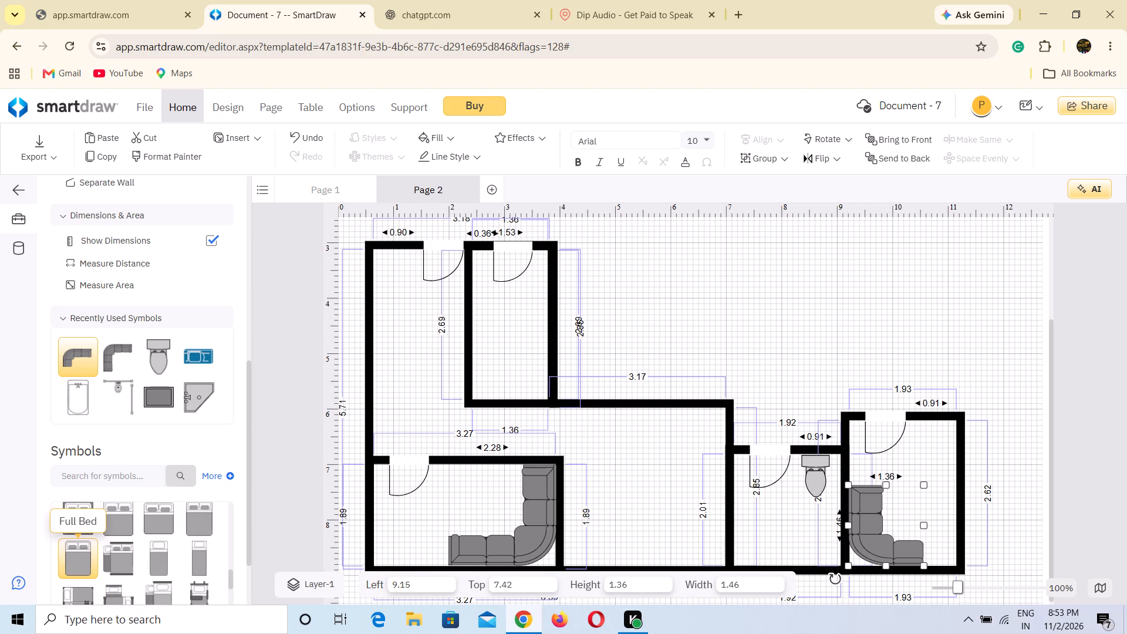
pyautogui.moveTo(75, 558); pyautogui.dragTo(578, 554)
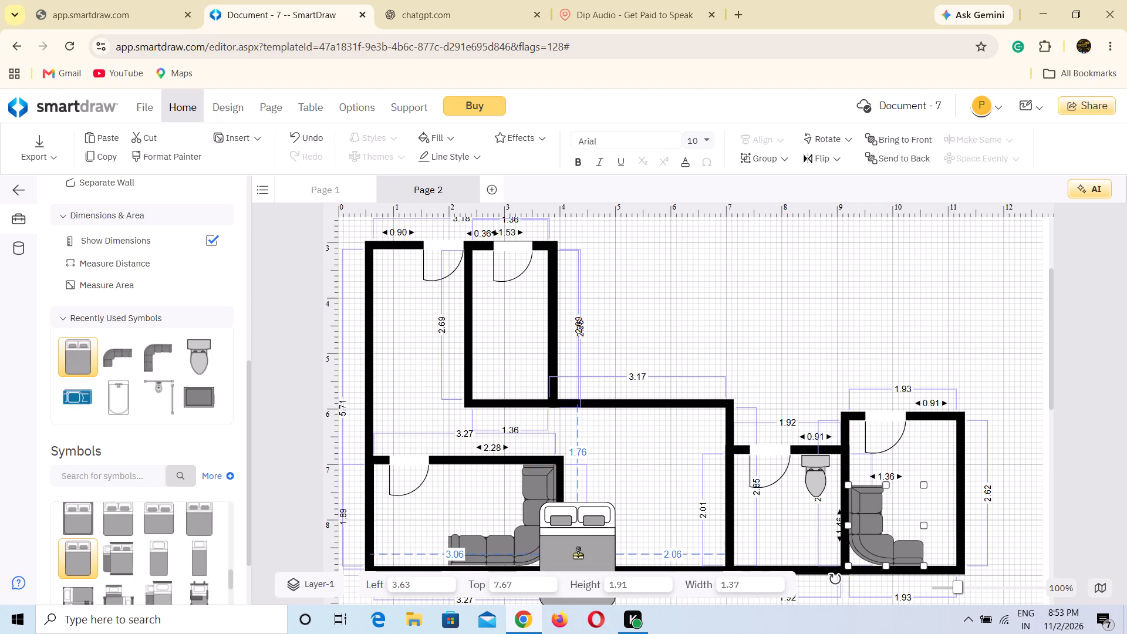
pyautogui.moveTo(578, 554); pyautogui.dragTo(483, 510)
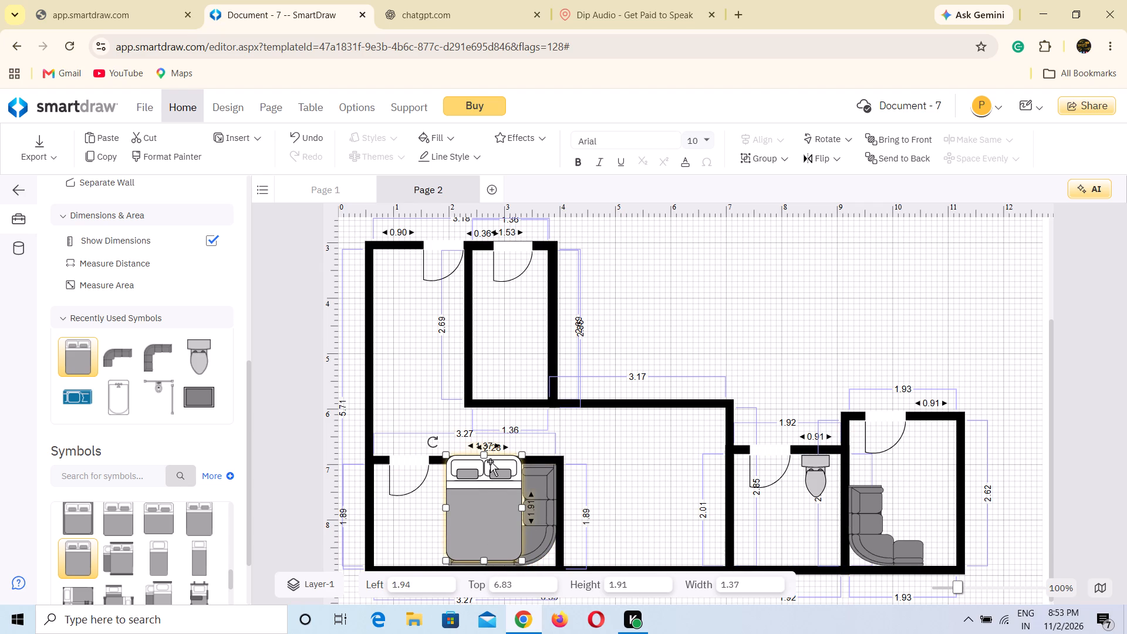
# Turn the full bed so its pillows face the left wall and move it to about 0.83 left, 7.18 top.
pyautogui.moveTo(435, 441); pyautogui.dragTo(397, 549)
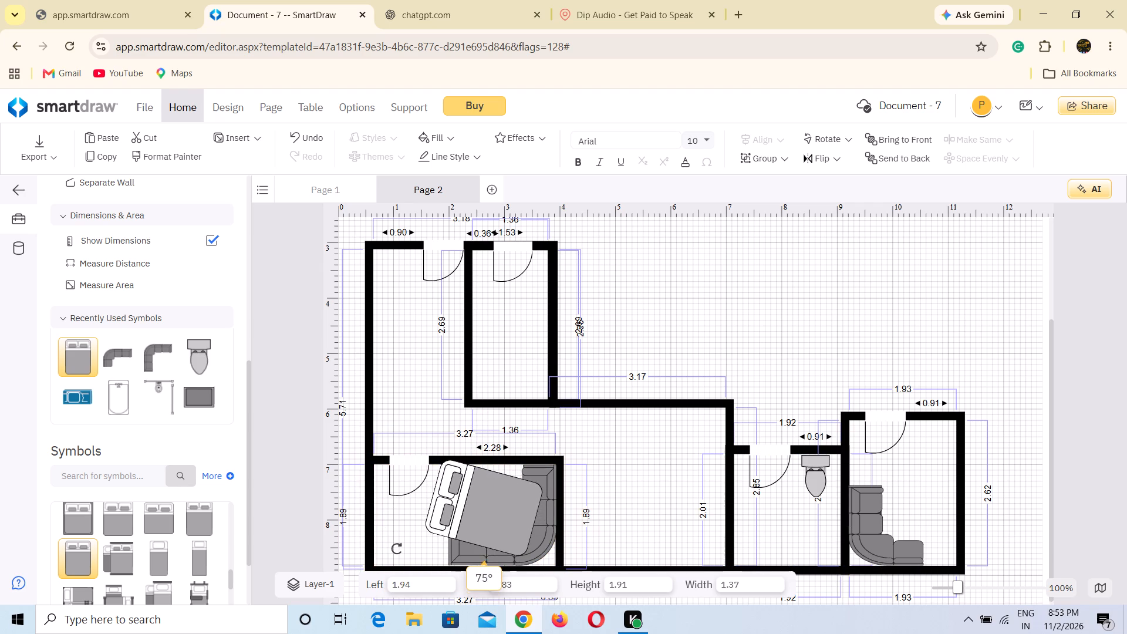
pyautogui.moveTo(397, 549); pyautogui.dragTo(425, 553)
pyautogui.moveTo(451, 495); pyautogui.dragTo(436, 503)
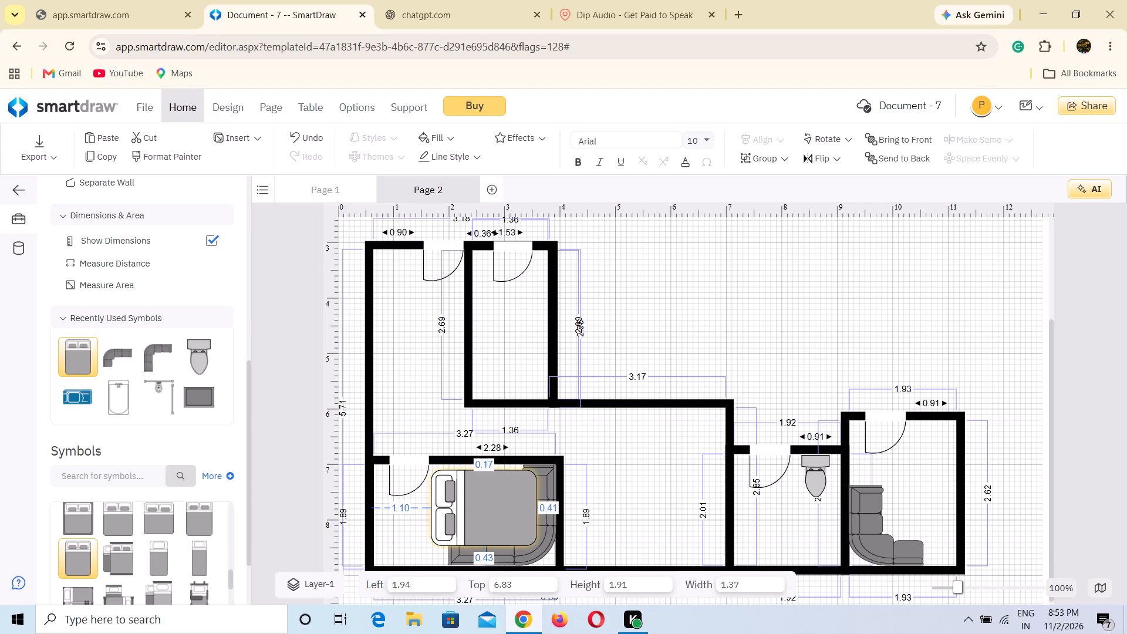
pyautogui.moveTo(436, 503); pyautogui.dragTo(391, 515)
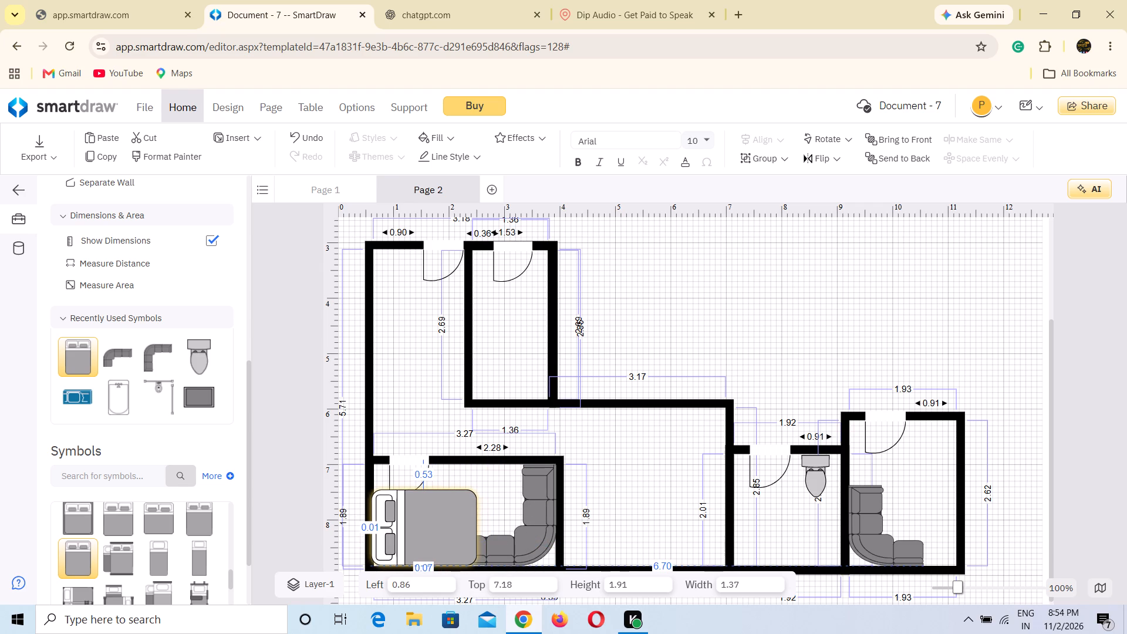
pyautogui.moveTo(391, 515); pyautogui.dragTo(390, 515)
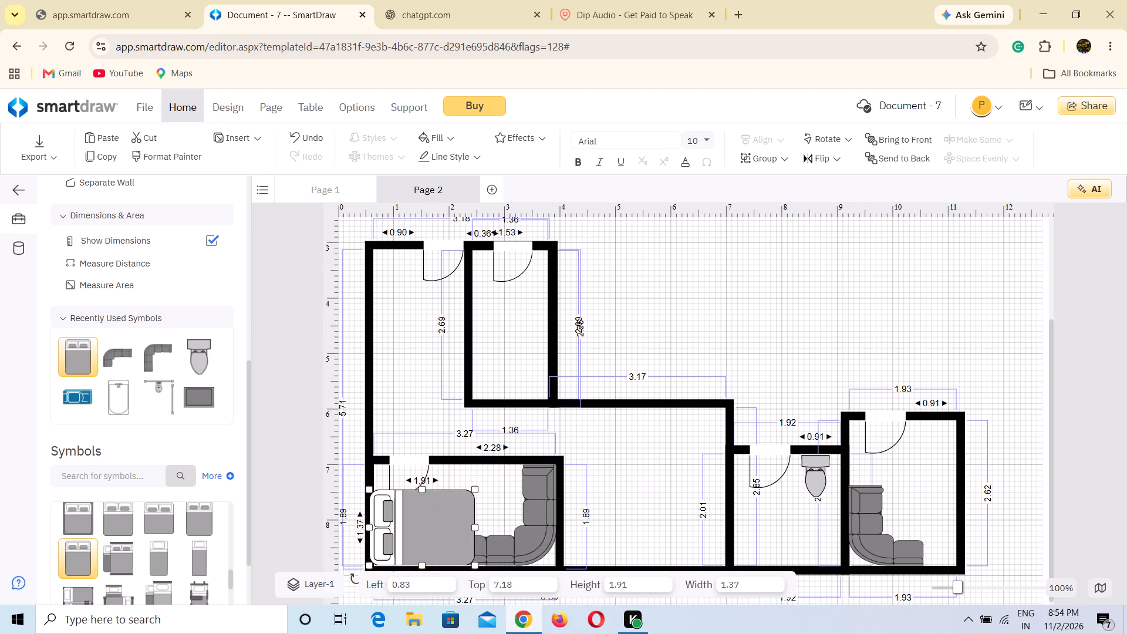
# Shrink the full bed to about 1.35 high by 0.92 wide, fitting it beside the sofa at about 0.85 left, 7.69 top.
pyautogui.moveTo(473, 490); pyautogui.dragTo(447, 515)
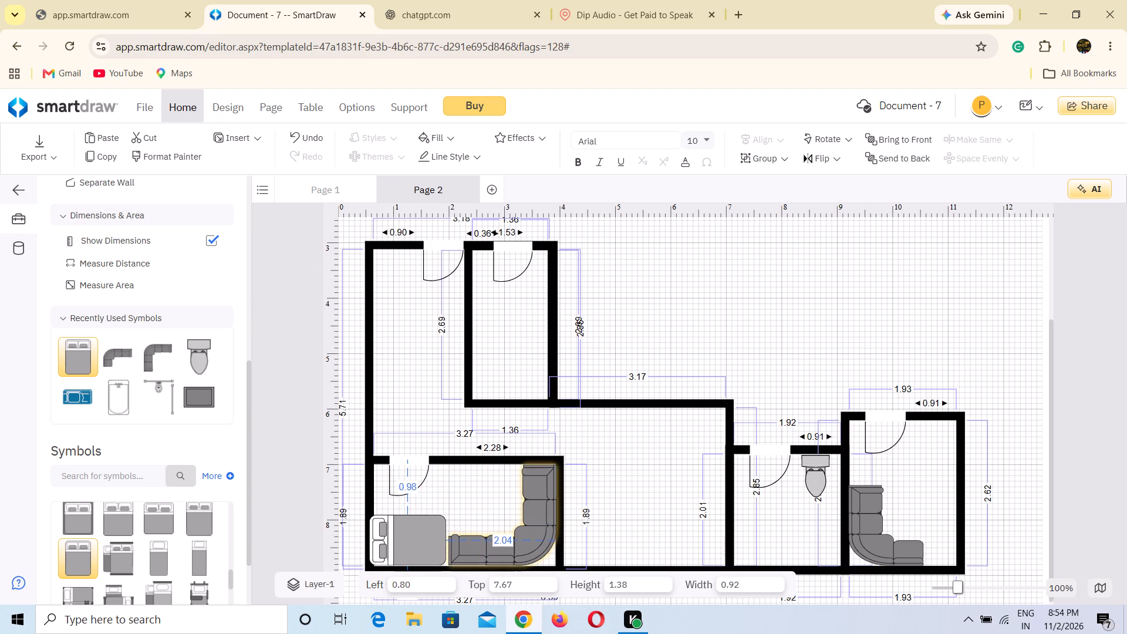
pyautogui.moveTo(447, 515); pyautogui.dragTo(448, 515)
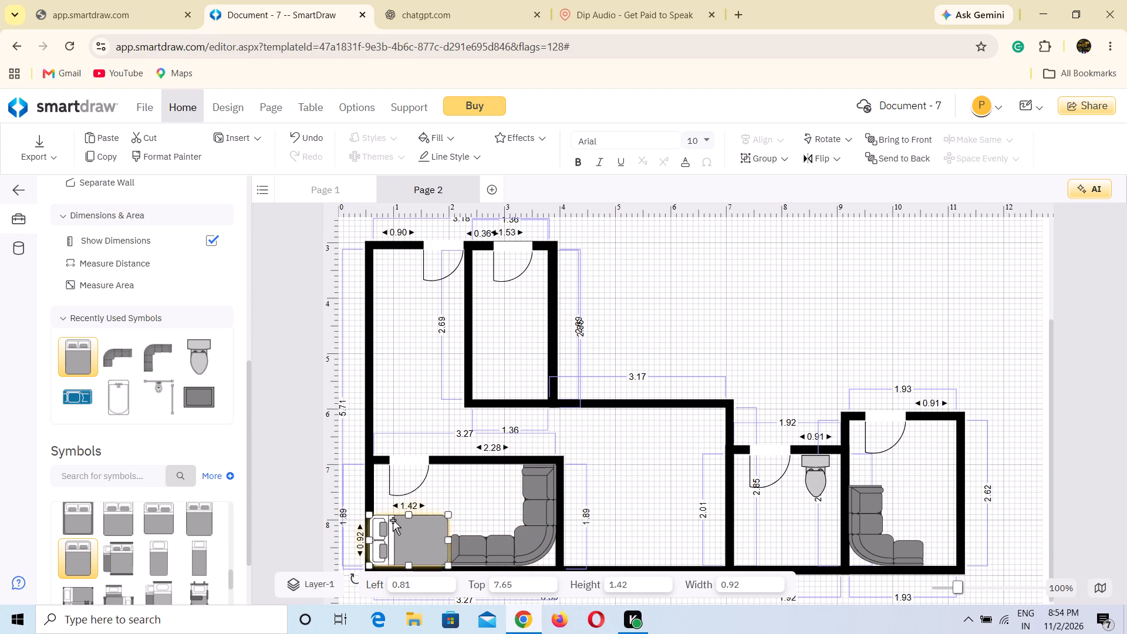
pyautogui.click(397, 526)
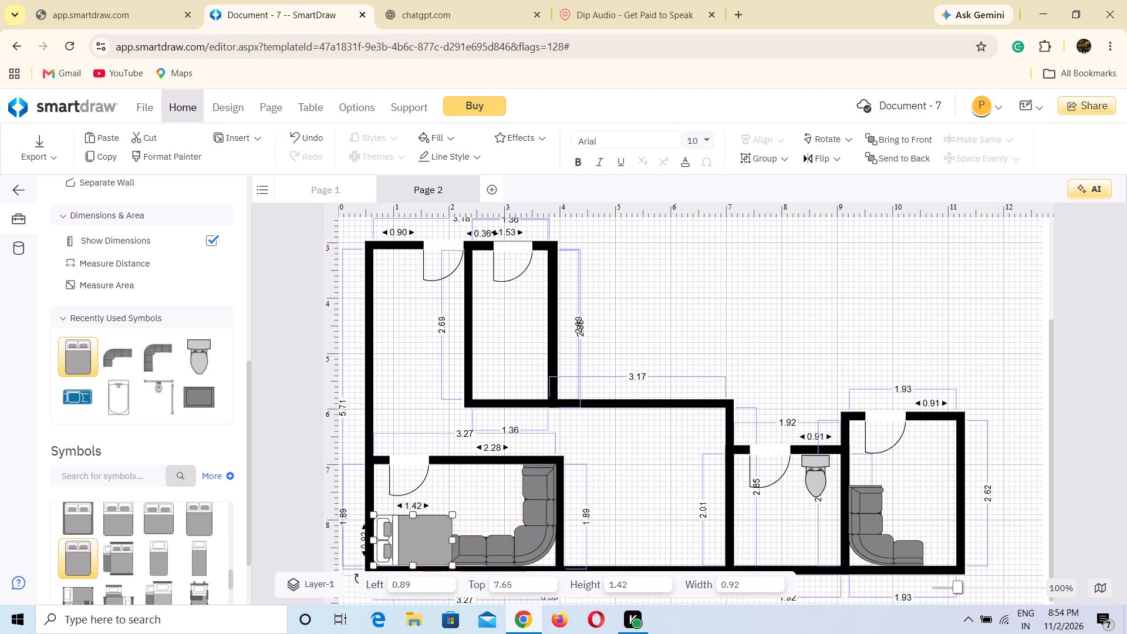
pyautogui.moveTo(454, 517); pyautogui.dragTo(448, 515)
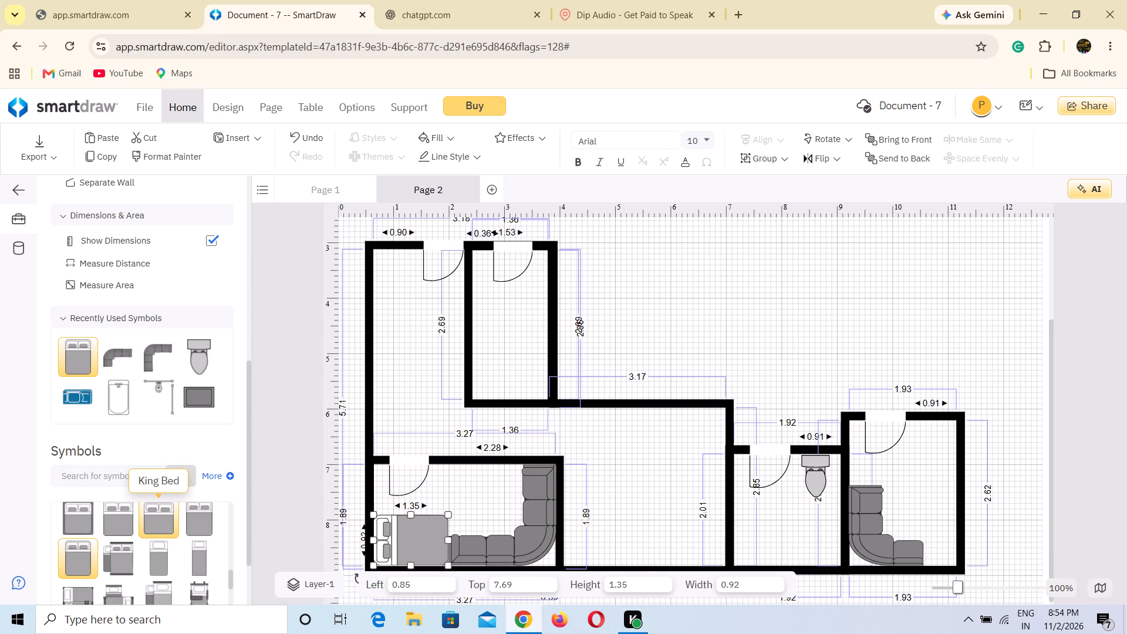
# Place the Twin Bed symbol in the far-right room and shrink it to about 1.52 high by 0.67 wide.
pyautogui.moveTo(158, 515); pyautogui.dragTo(629, 541)
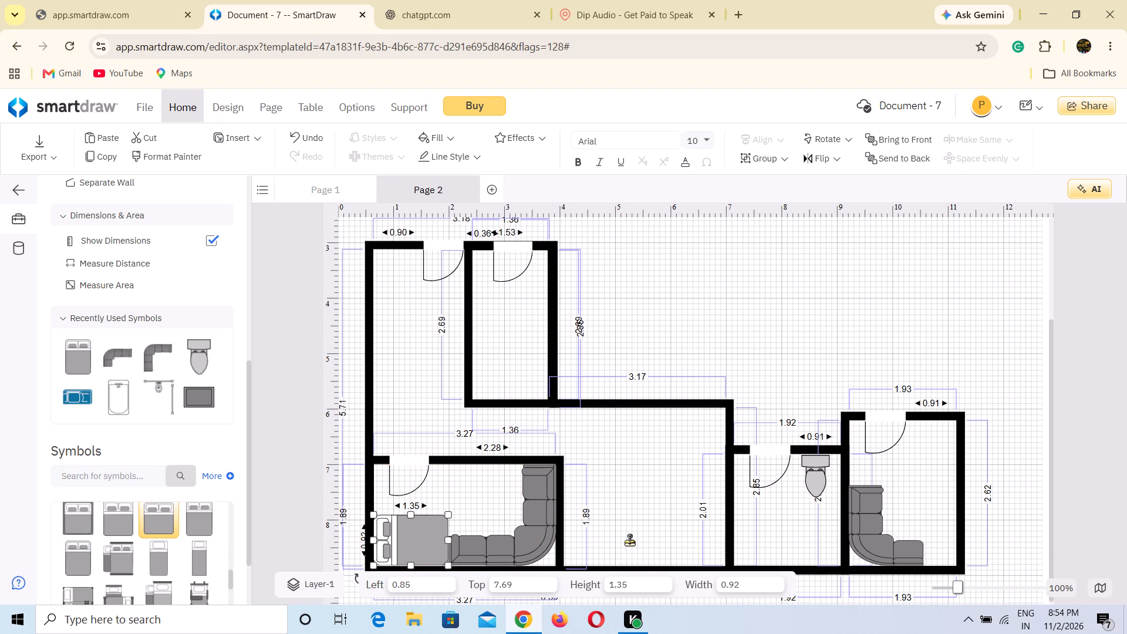
pyautogui.moveTo(629, 541); pyautogui.dragTo(207, 524)
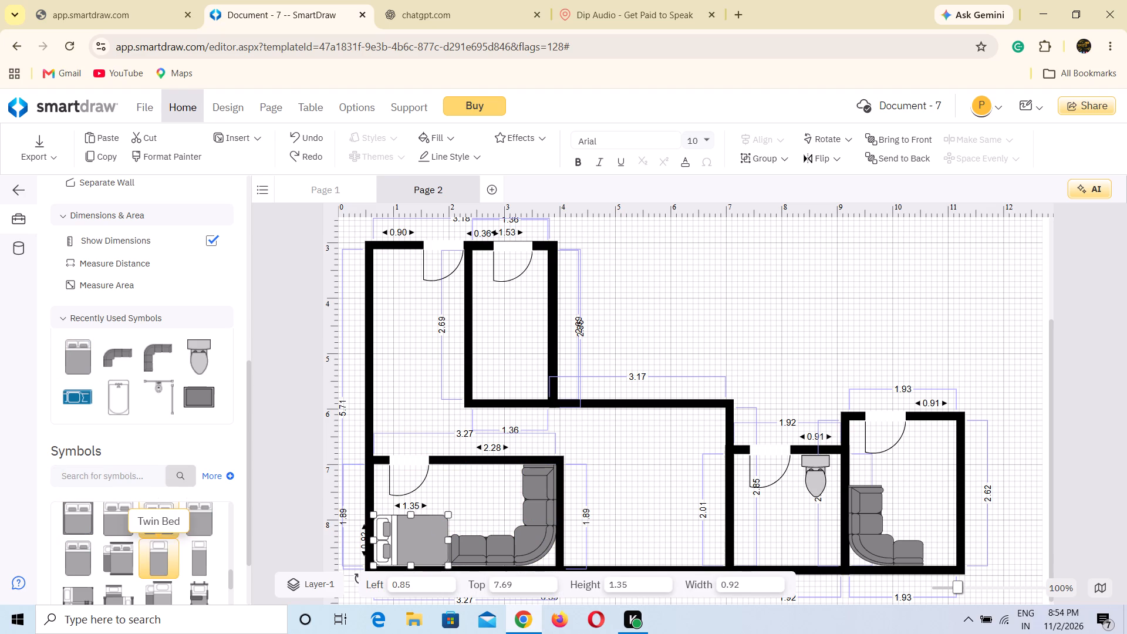
pyautogui.moveTo(160, 555); pyautogui.dragTo(713, 547)
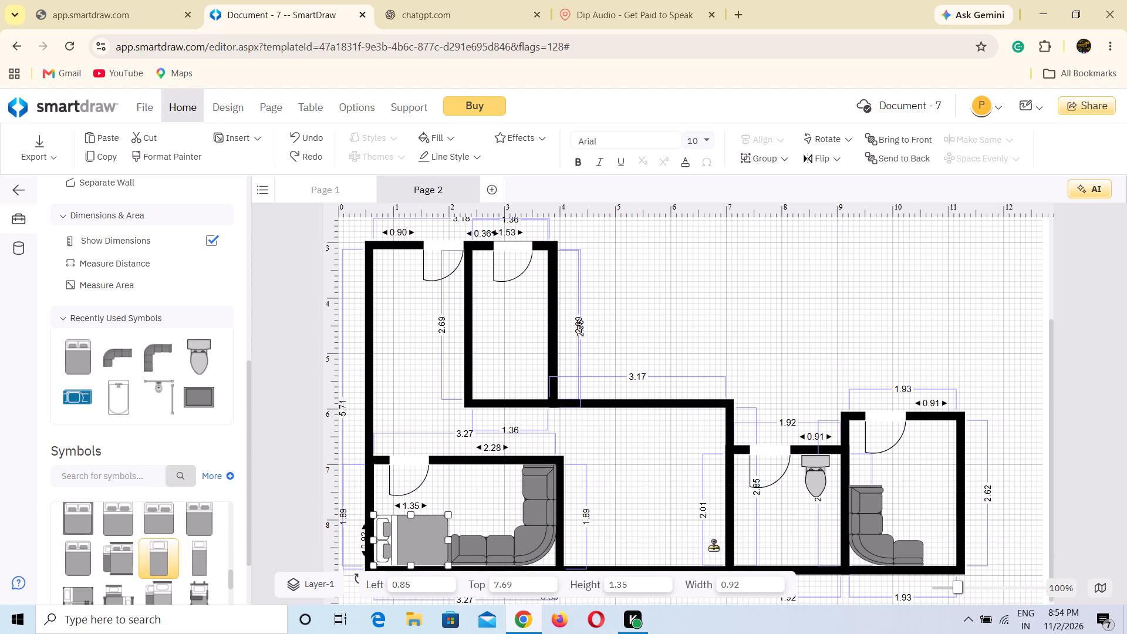
pyautogui.moveTo(713, 547); pyautogui.dragTo(906, 494)
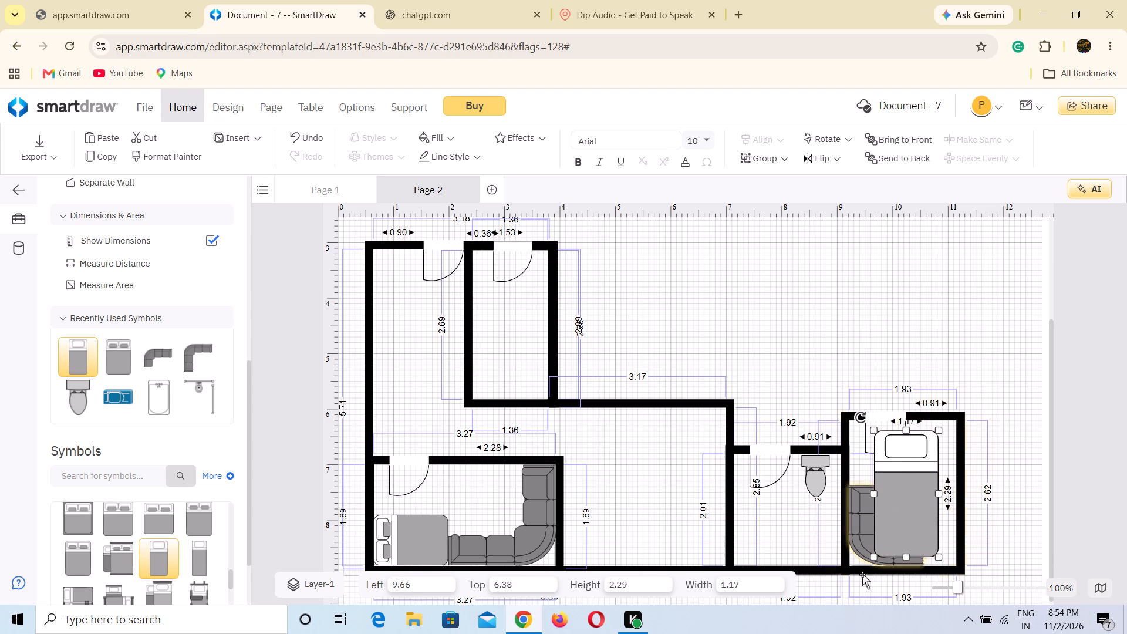
pyautogui.moveTo(873, 558); pyautogui.dragTo(890, 512)
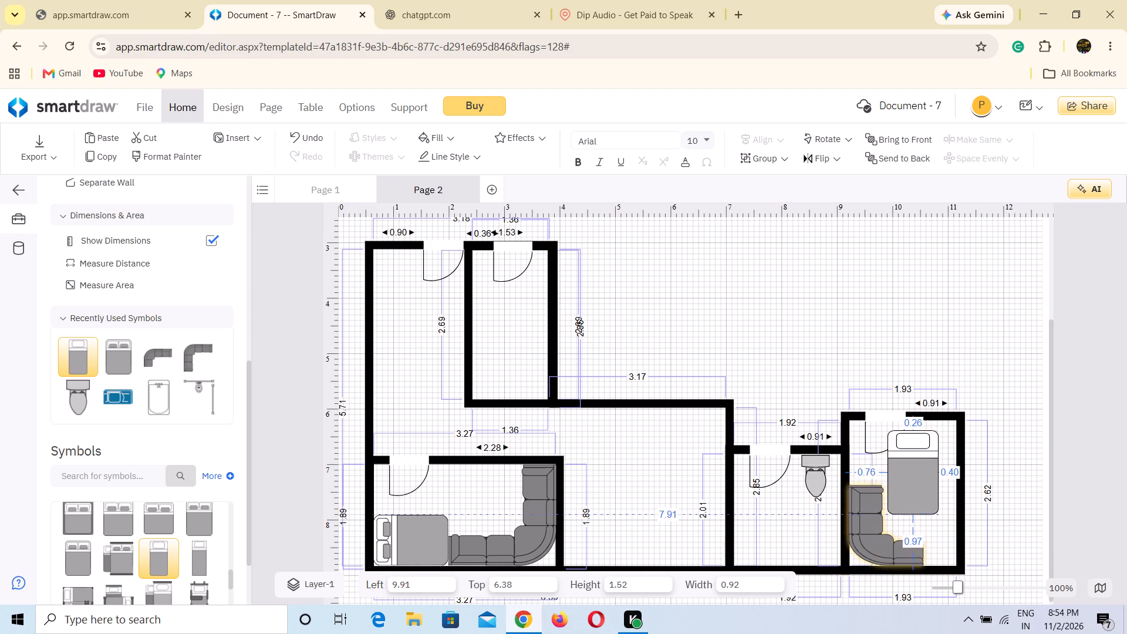
pyautogui.moveTo(890, 512); pyautogui.dragTo(901, 514)
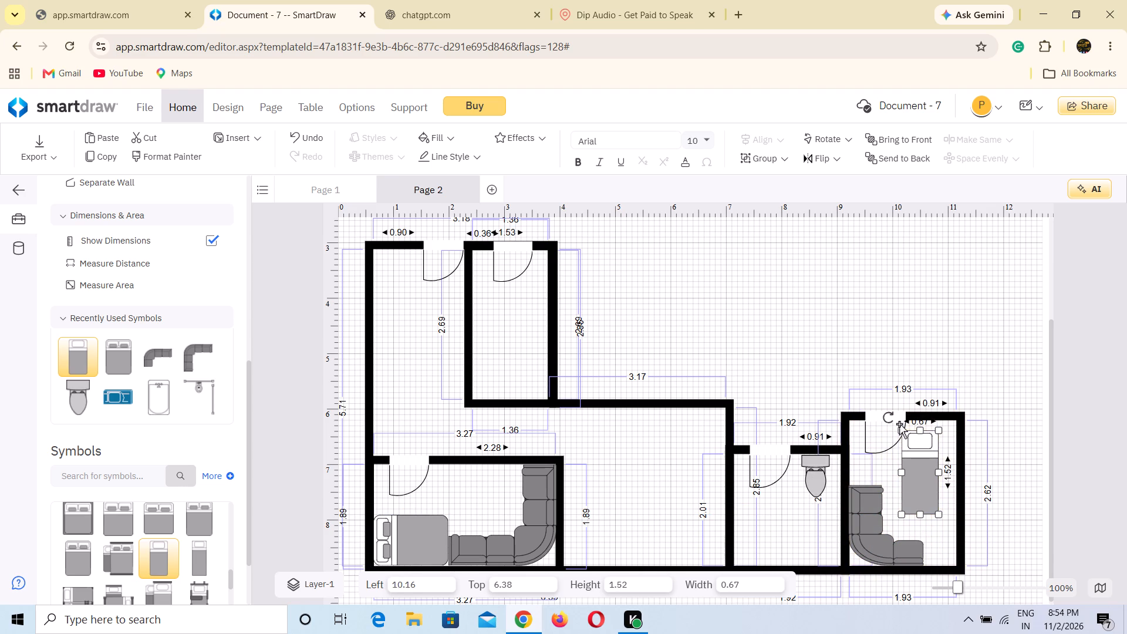
# Turn the twin bed's pillow toward the bottom wall and move it into the room's lower right corner, about 10.52 left, 7.30 top.
pyautogui.moveTo(892, 423); pyautogui.dragTo(946, 494)
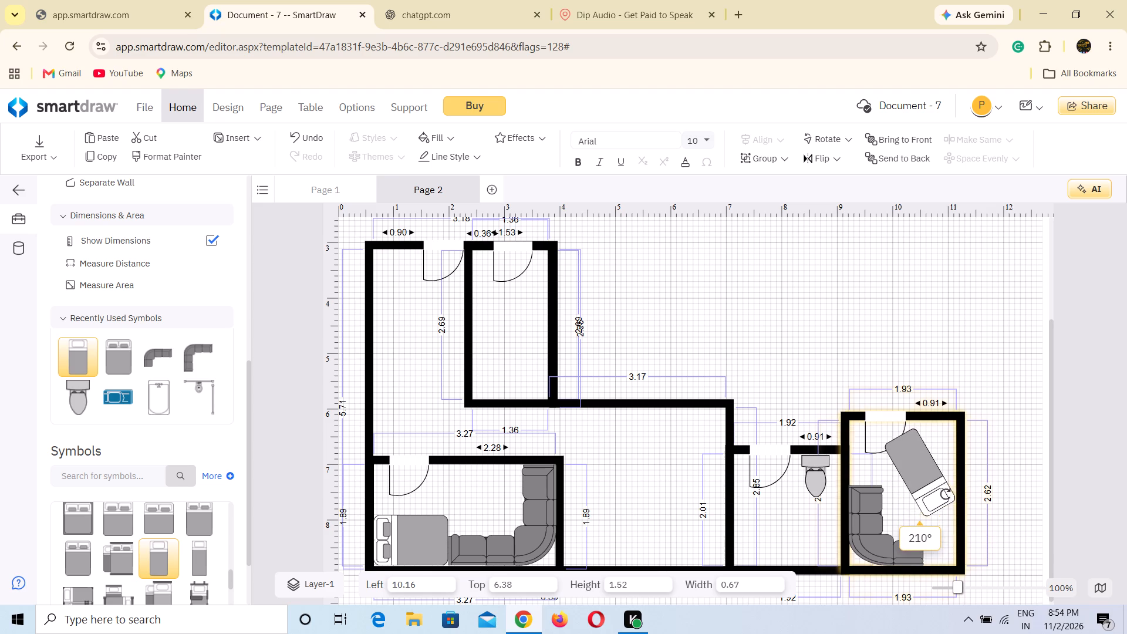
pyautogui.moveTo(946, 494); pyautogui.dragTo(931, 499)
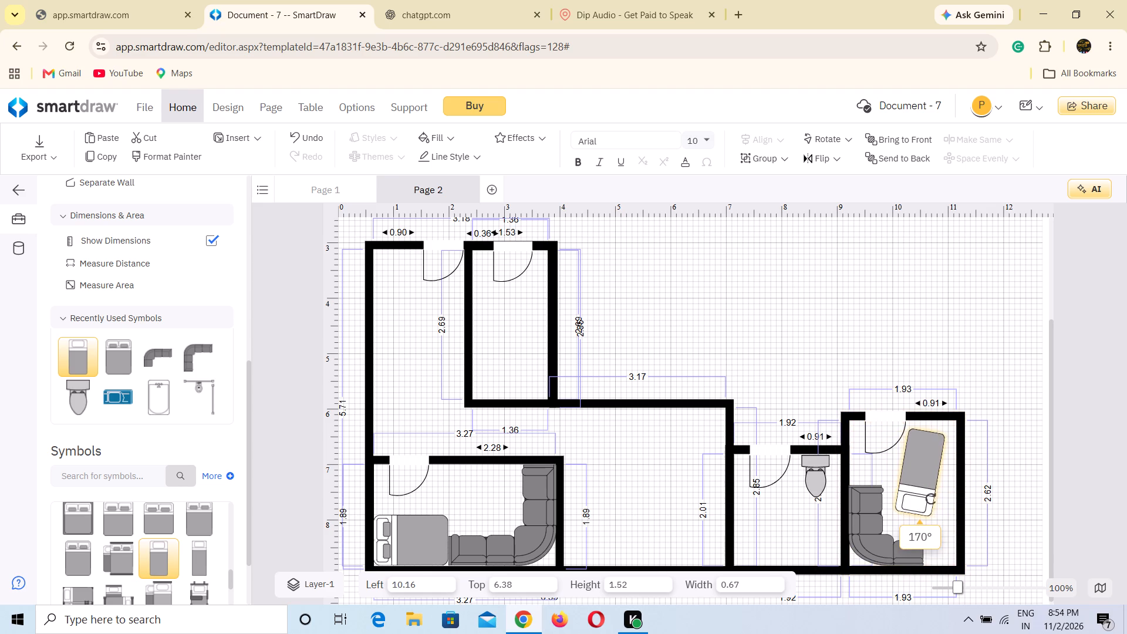
pyautogui.moveTo(931, 499); pyautogui.dragTo(936, 500)
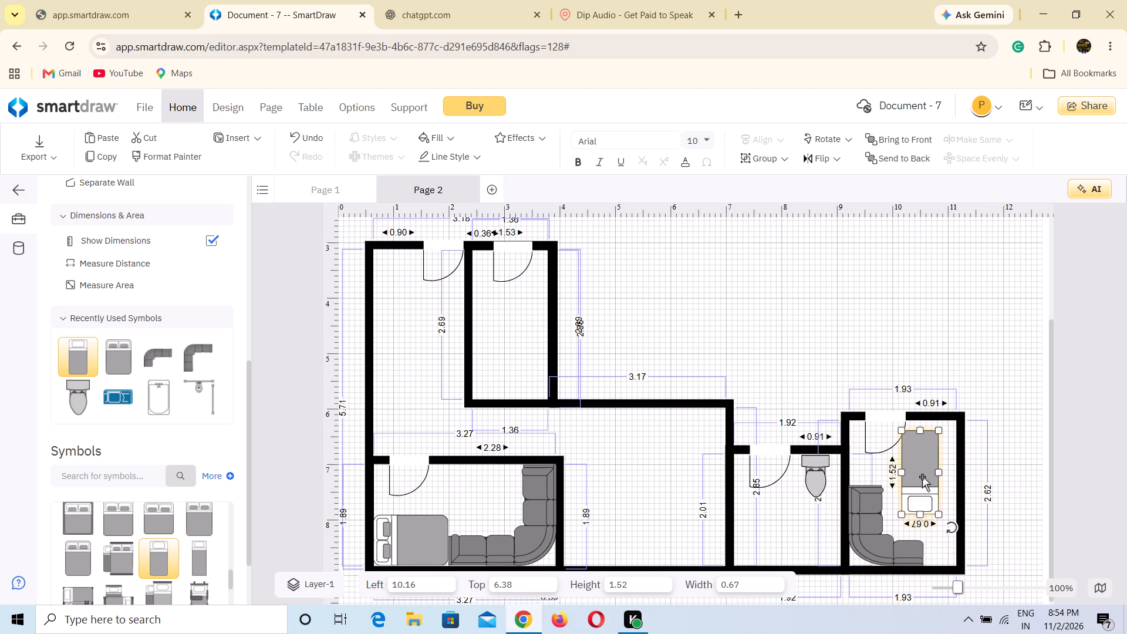
pyautogui.moveTo(920, 475); pyautogui.dragTo(940, 524)
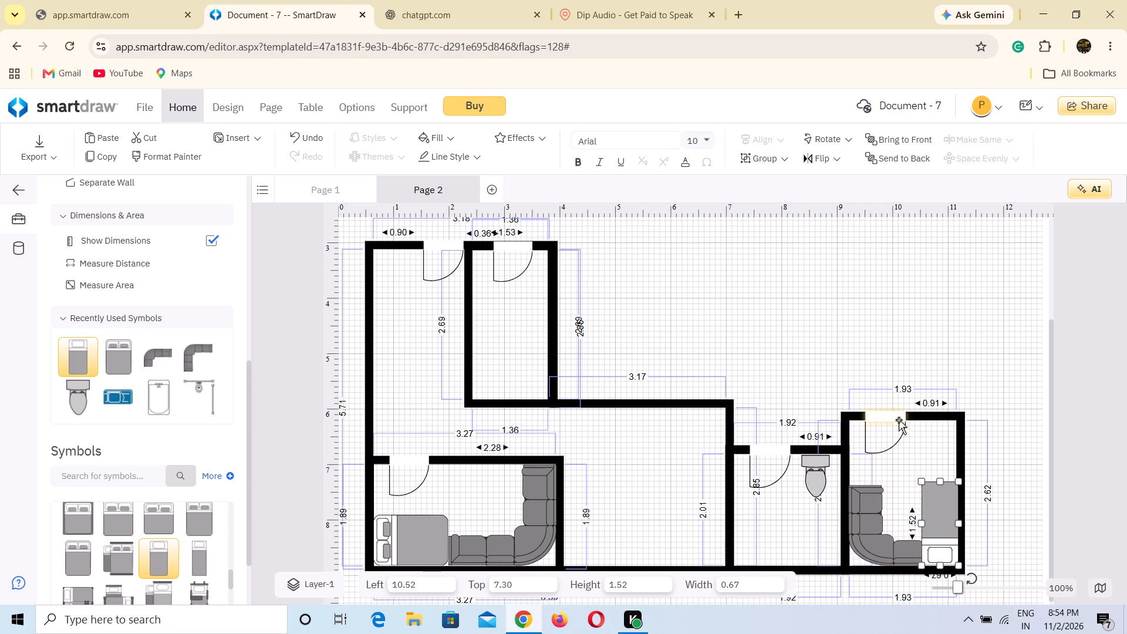
pyautogui.click(826, 332)
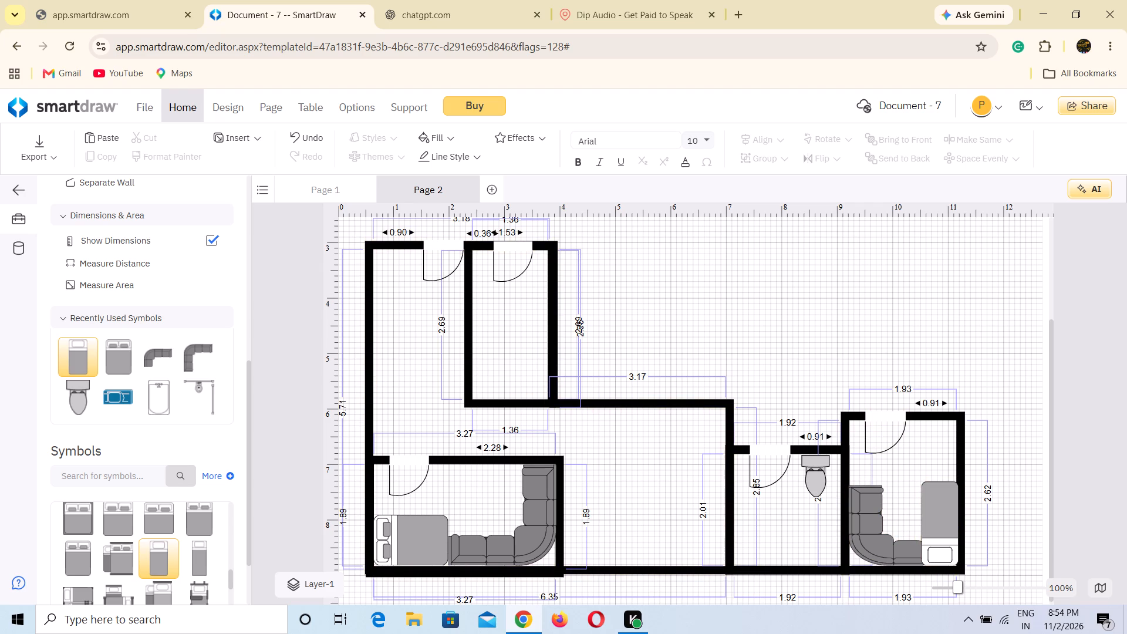
# Place the King Bed symbol over the upper-left rooms at about 1.42 left, 4.48 top, and turn its pillows to the bottom.
pyautogui.click(157, 520)
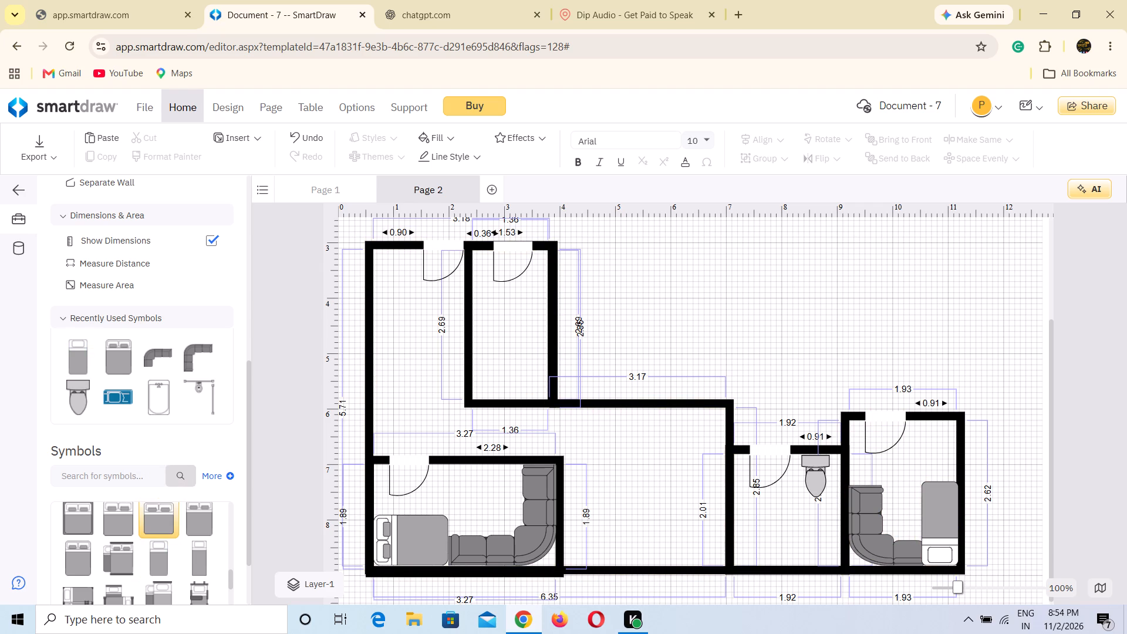
pyautogui.moveTo(157, 515); pyautogui.dragTo(465, 382)
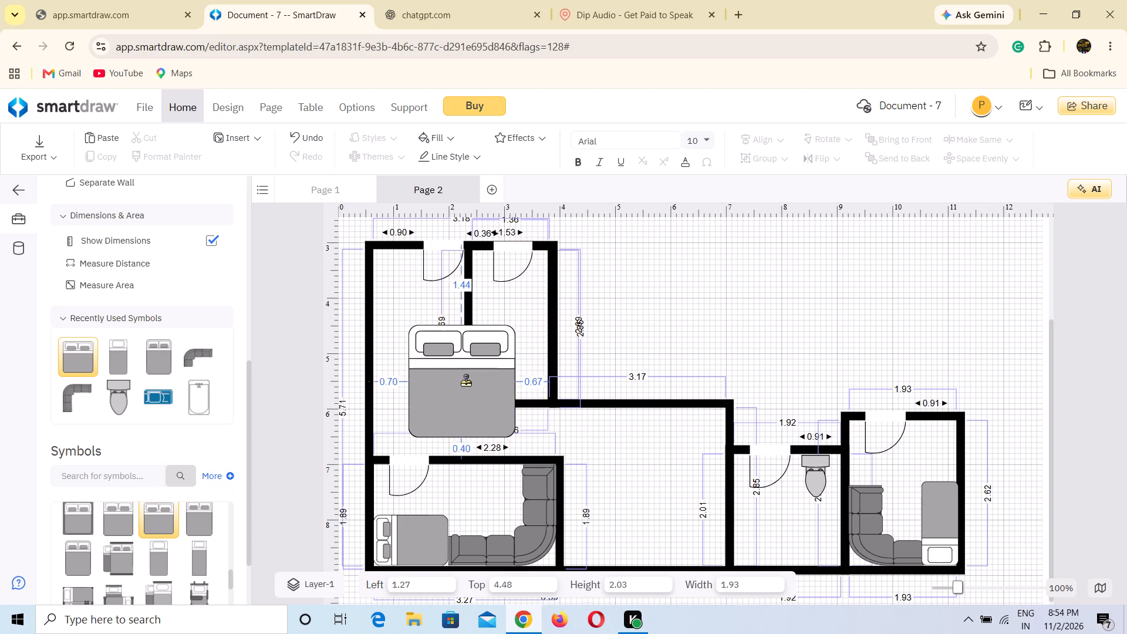
pyautogui.moveTo(465, 382); pyautogui.dragTo(471, 382)
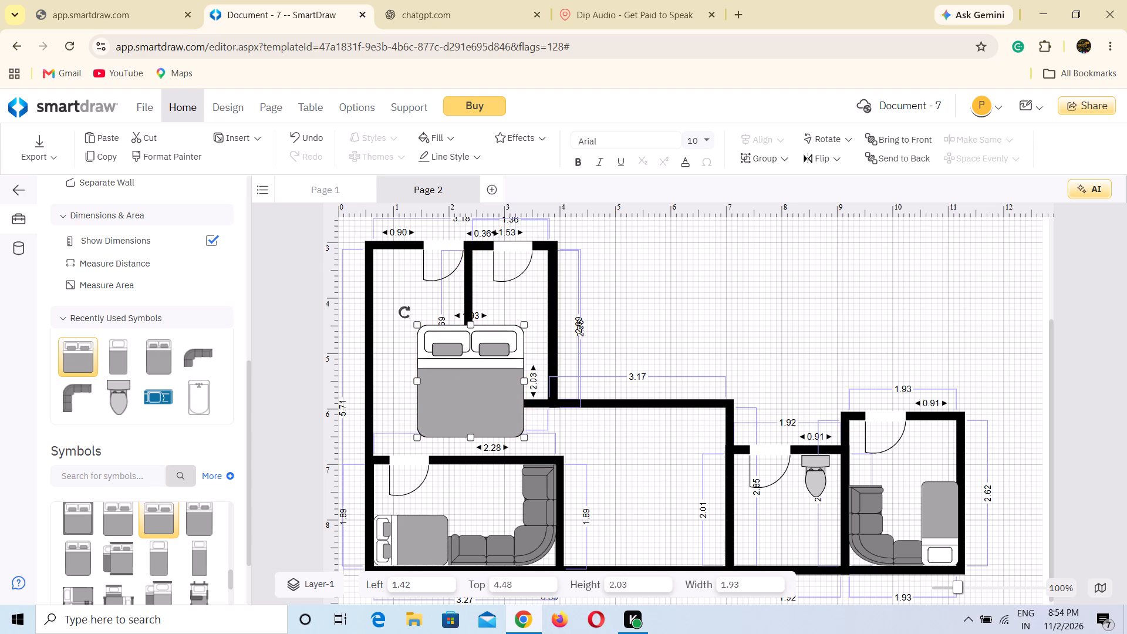
pyautogui.moveTo(405, 313); pyautogui.dragTo(546, 389)
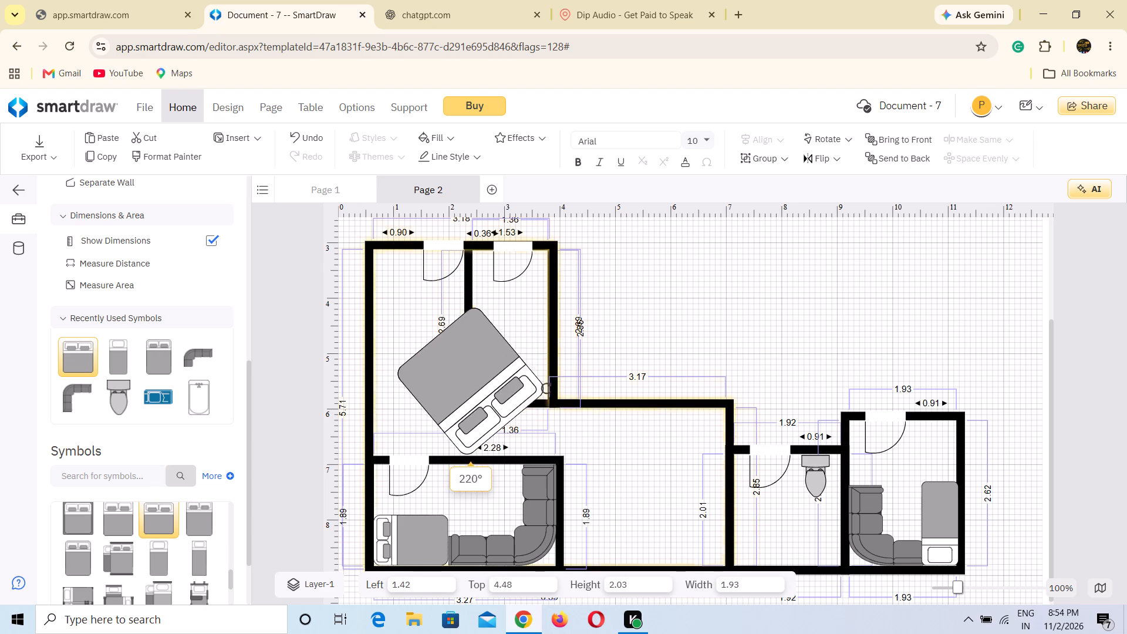
pyautogui.moveTo(546, 389); pyautogui.dragTo(481, 393)
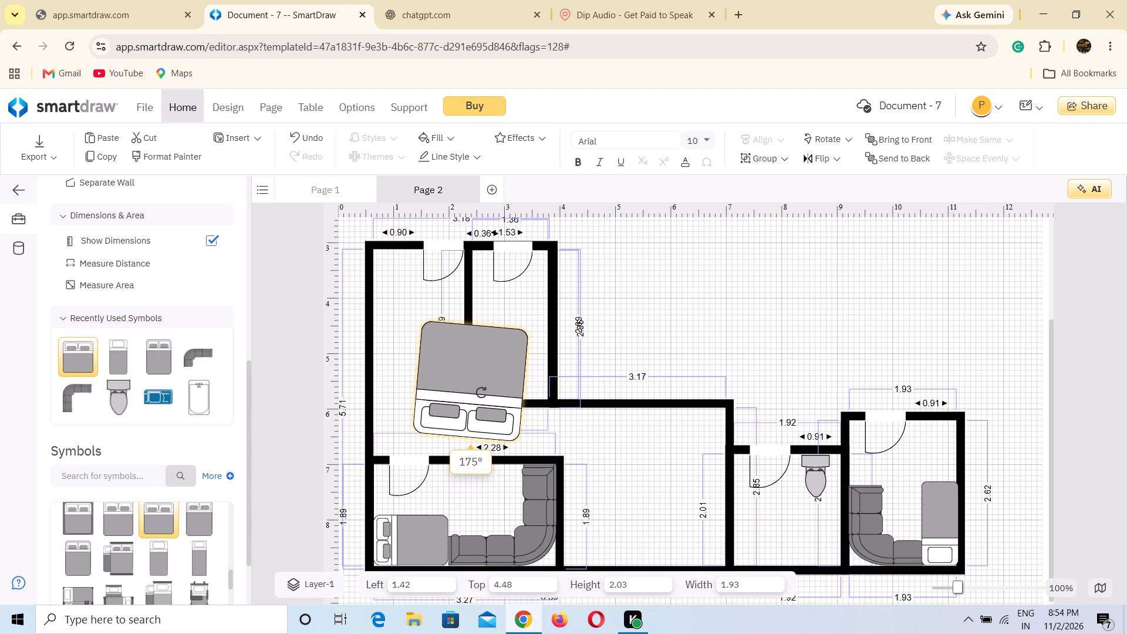
pyautogui.moveTo(481, 393); pyautogui.dragTo(482, 393)
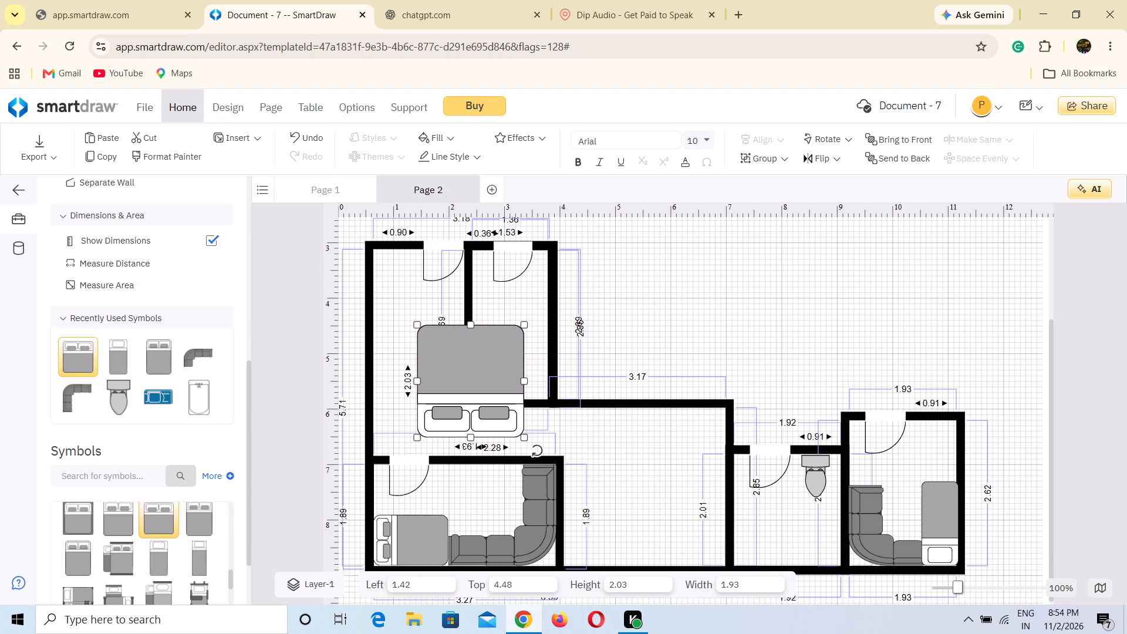
# Narrow the king bed to about 1.36 wide and move it into the narrow upper room at about 2.44 left, 3.79 top.
pyautogui.moveTo(525, 383); pyautogui.dragTo(498, 381)
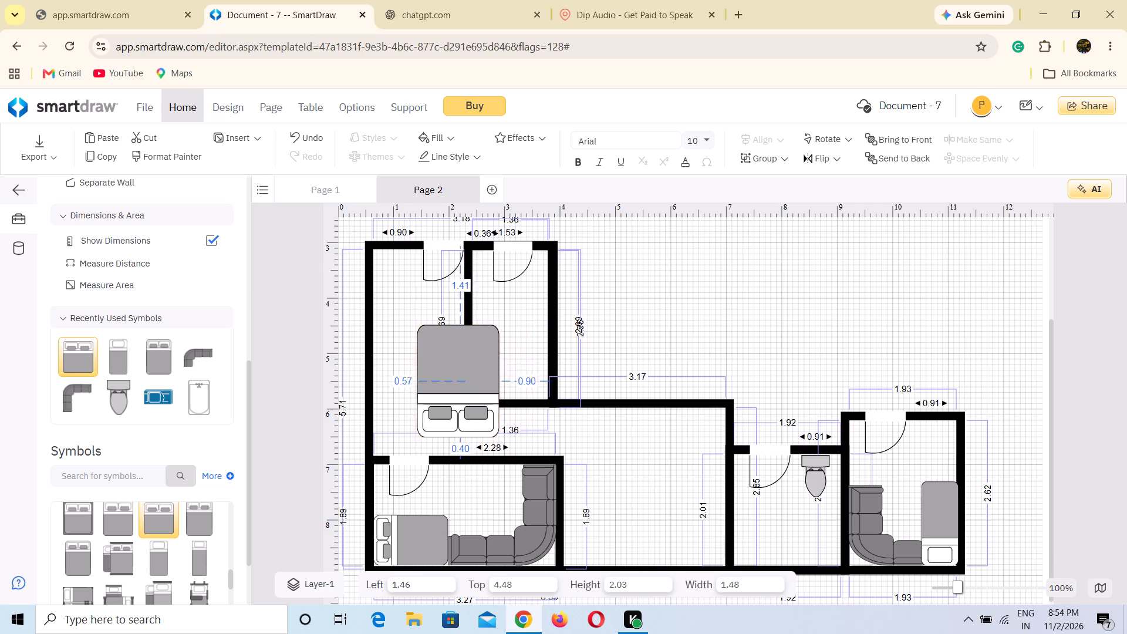
pyautogui.moveTo(498, 381); pyautogui.dragTo(494, 381)
pyautogui.moveTo(467, 364); pyautogui.dragTo(530, 345)
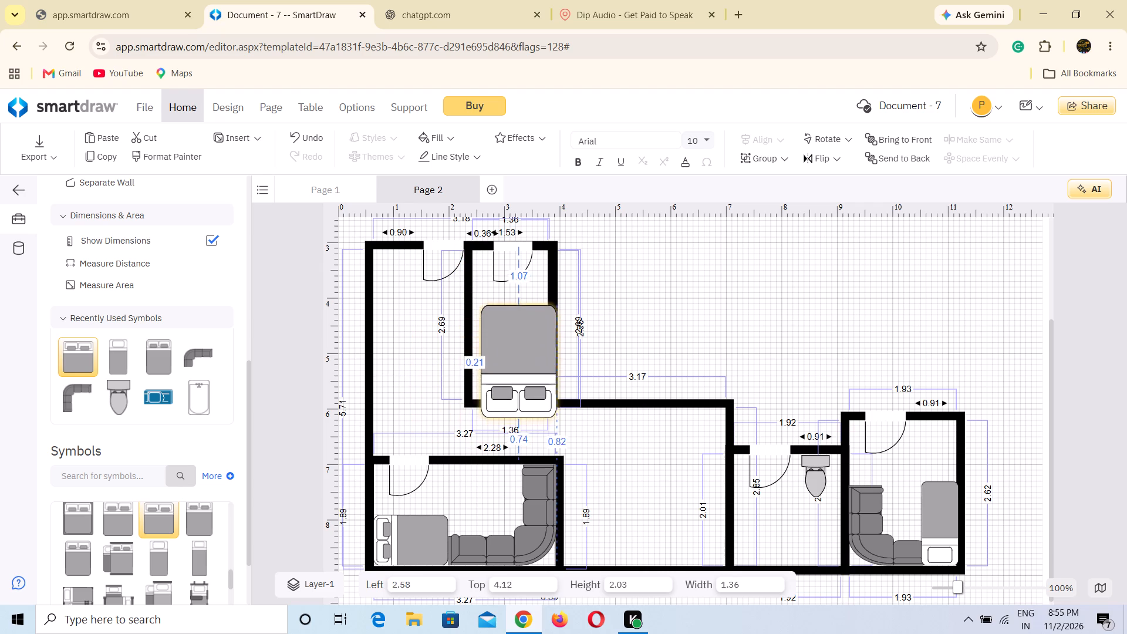
pyautogui.moveTo(530, 345); pyautogui.dragTo(523, 328)
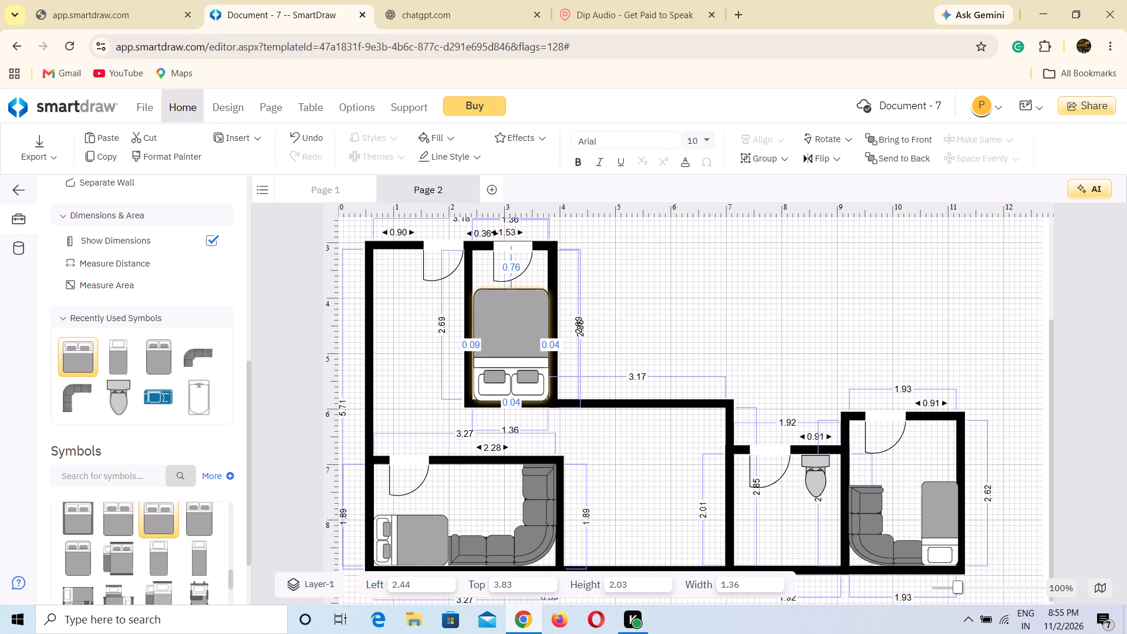
pyautogui.moveTo(523, 328); pyautogui.dragTo(522, 326)
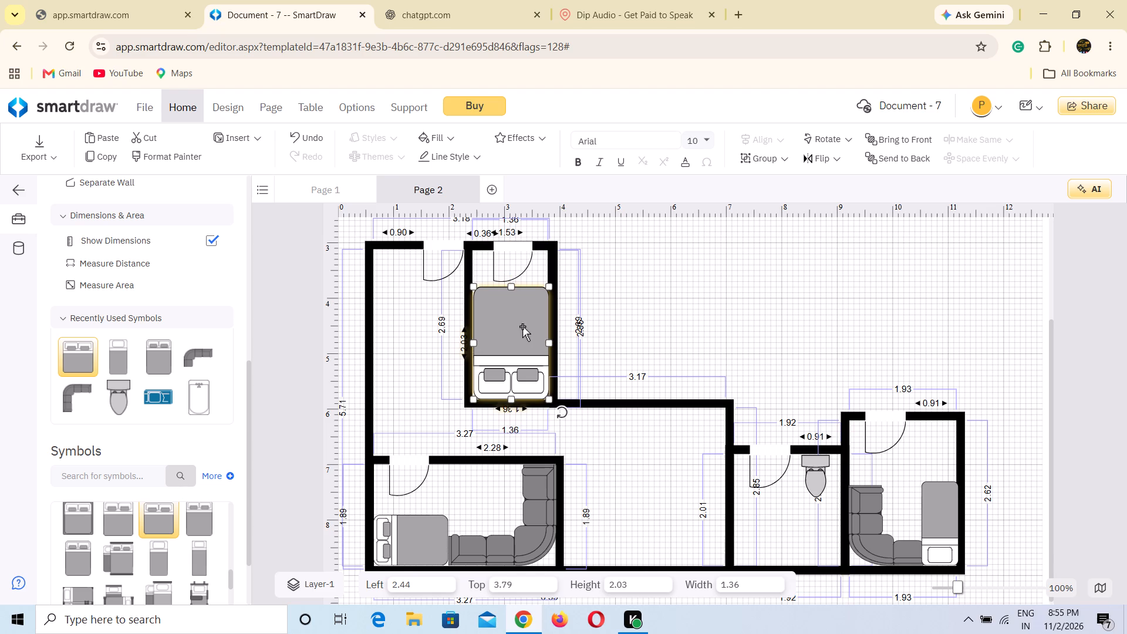
# Shrink the king bed to about 1.27 high by 1.07 wide and centre it near the narrow room's bottom wall, about 2.55 left, 4.55 top.
pyautogui.moveTo(548, 285); pyautogui.dragTo(545, 304)
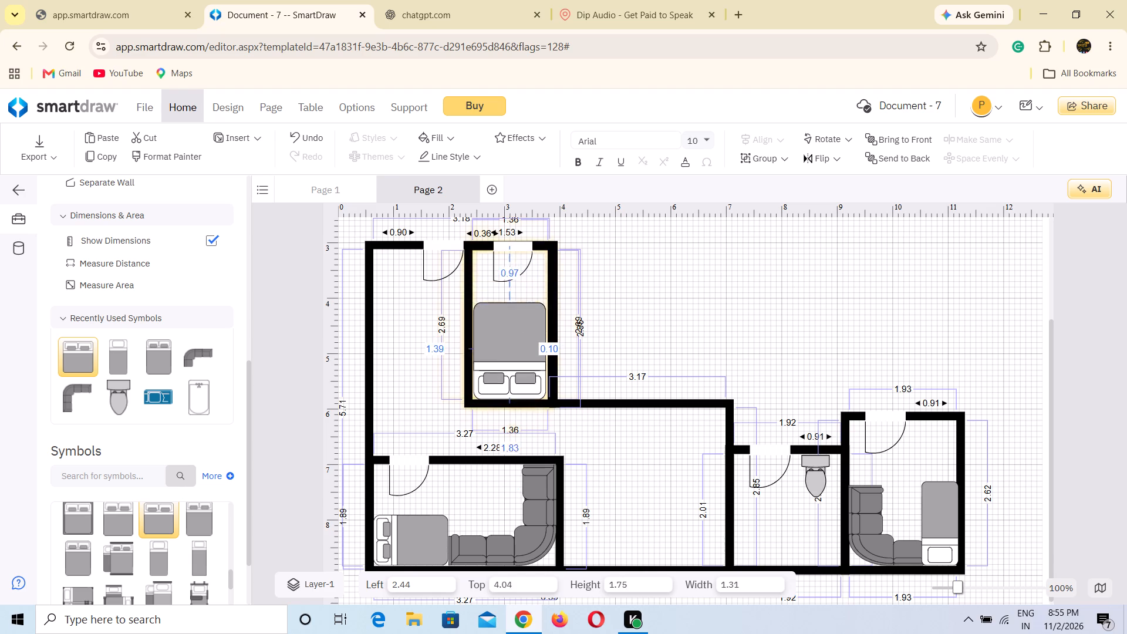
pyautogui.moveTo(545, 304); pyautogui.dragTo(544, 321)
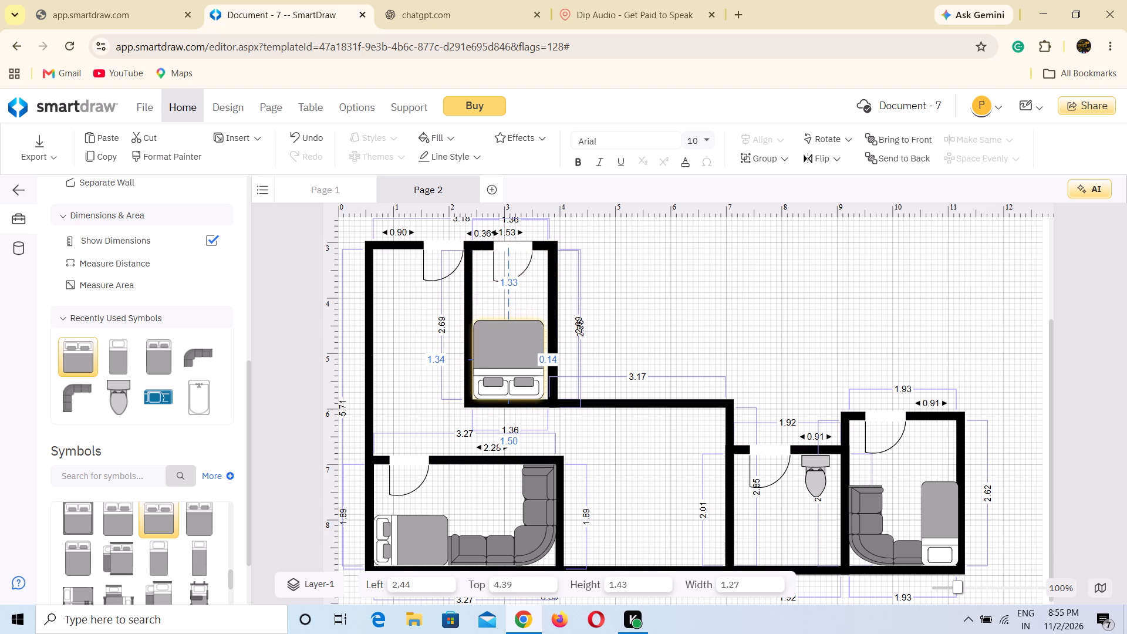
pyautogui.moveTo(544, 321); pyautogui.dragTo(544, 328)
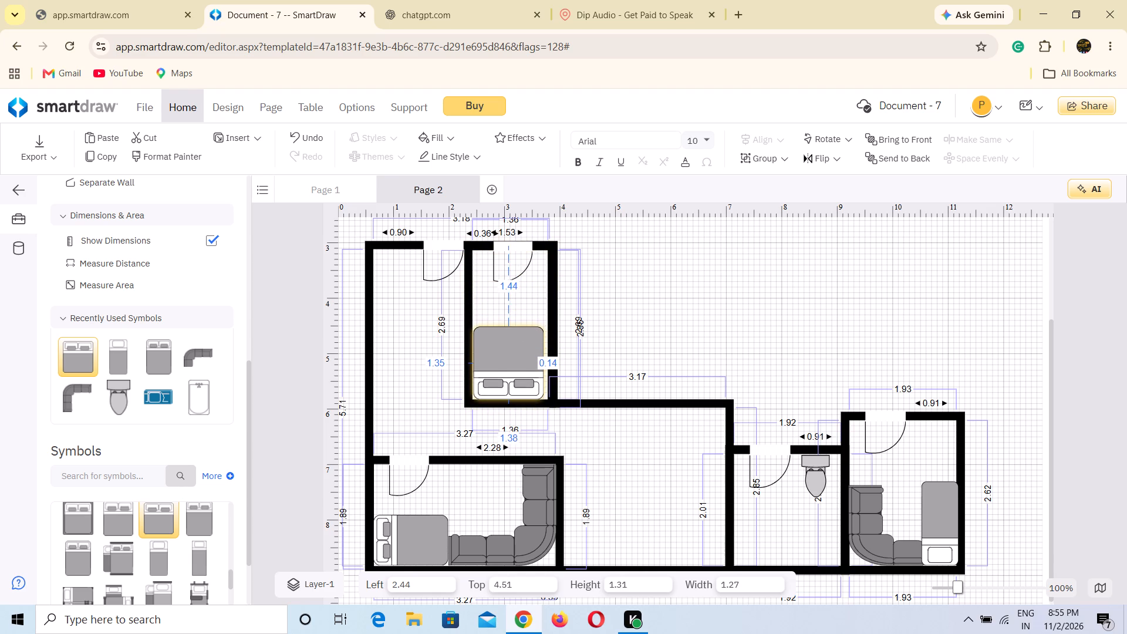
pyautogui.moveTo(544, 328); pyautogui.dragTo(534, 329)
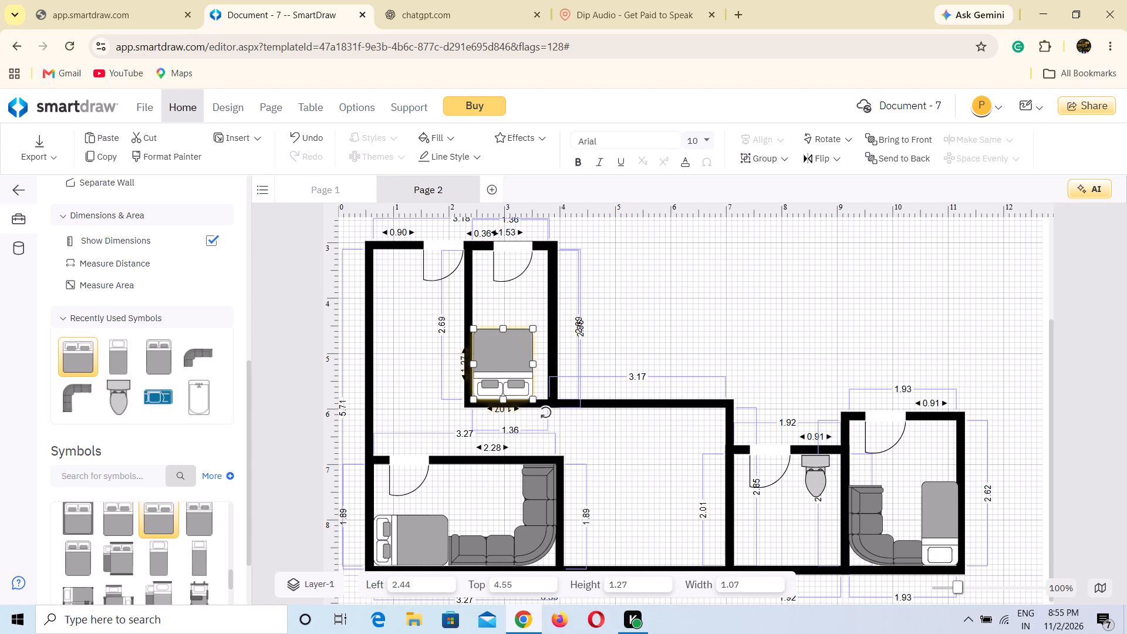
pyautogui.moveTo(504, 358); pyautogui.dragTo(509, 359)
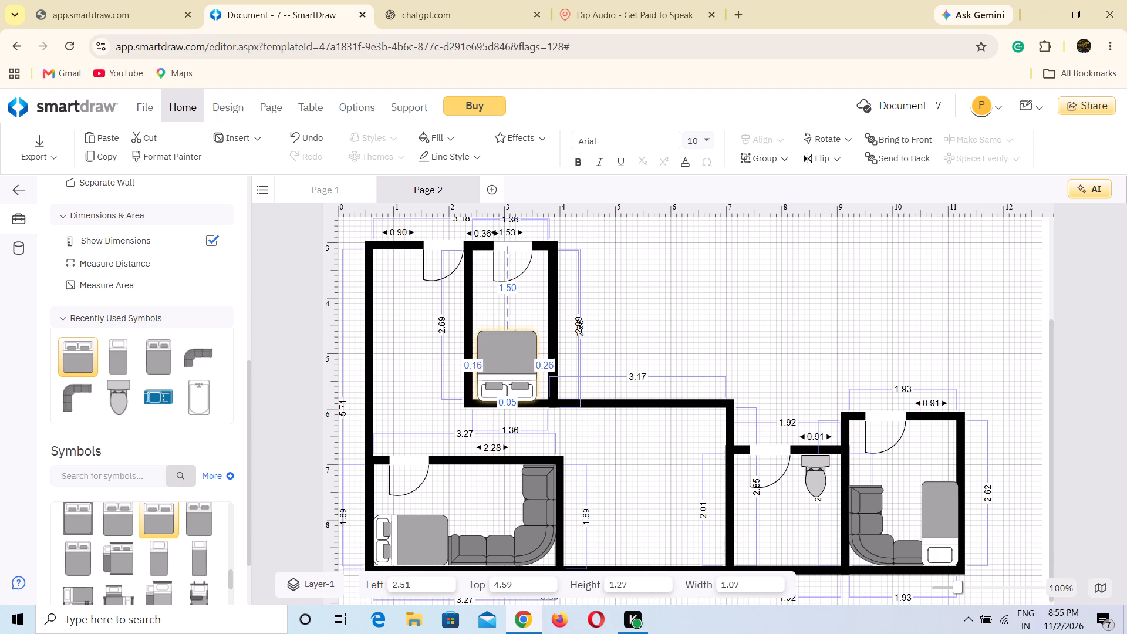
pyautogui.moveTo(509, 359); pyautogui.dragTo(510, 356)
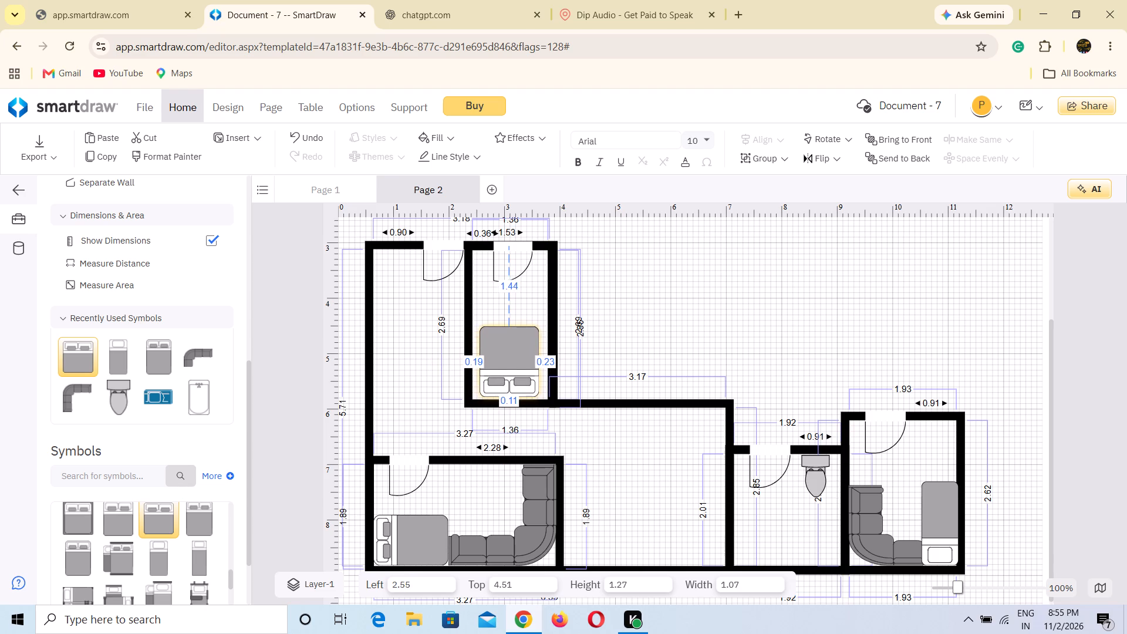
pyautogui.moveTo(510, 356); pyautogui.dragTo(510, 358)
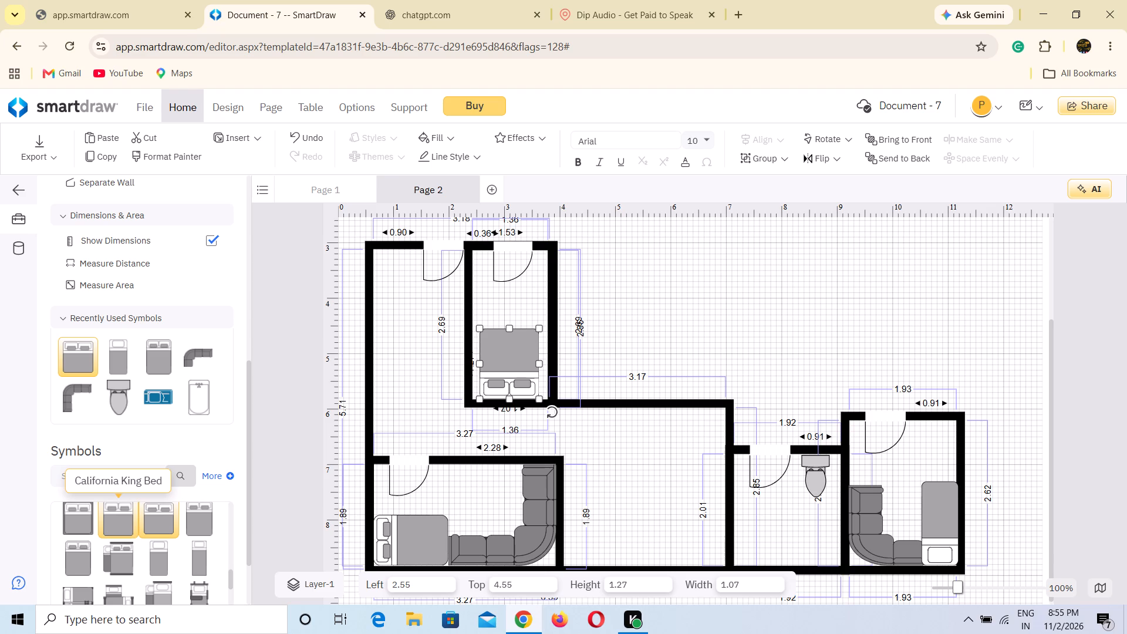
# Place the Corner Counter (46" x 46") symbol in the empty area above the rooms, at about 7.06 left, 3.43 top.
pyautogui.scroll(-1, 151, 535)
pyautogui.scroll(1, 151, 535)
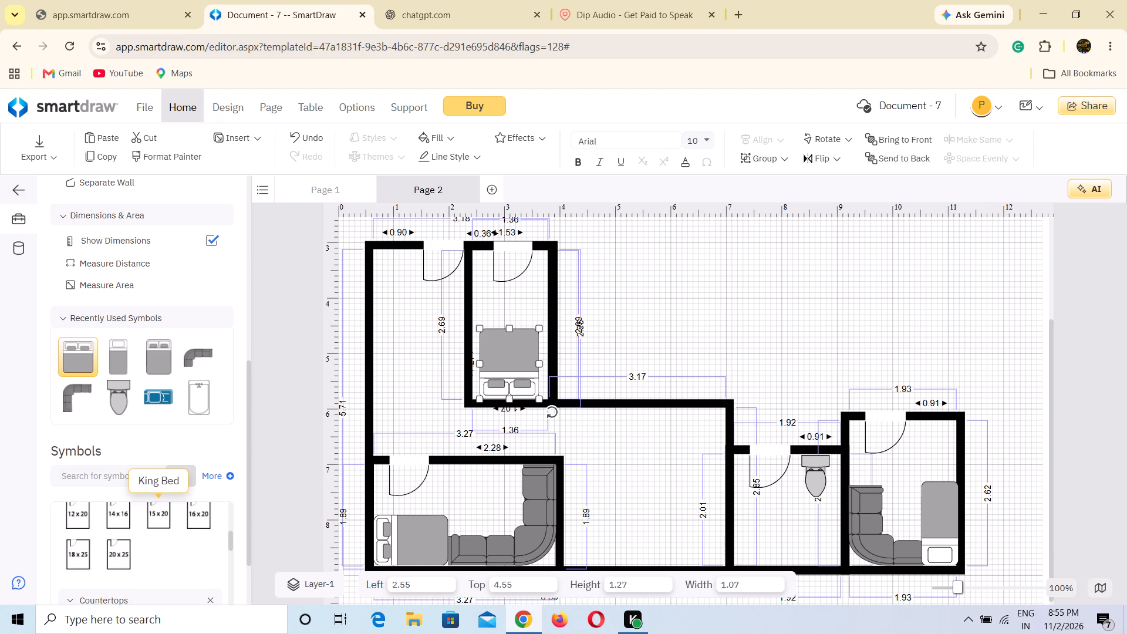
pyautogui.scroll(-1, 151, 535)
pyautogui.scroll(2, 151, 535)
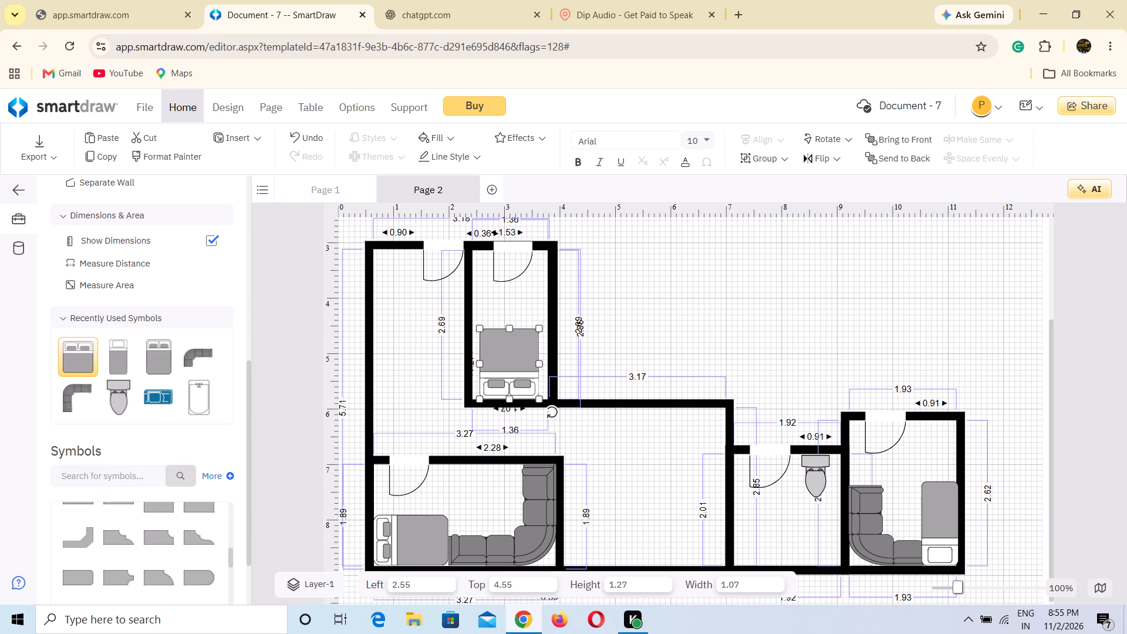
pyautogui.scroll(1, 151, 535)
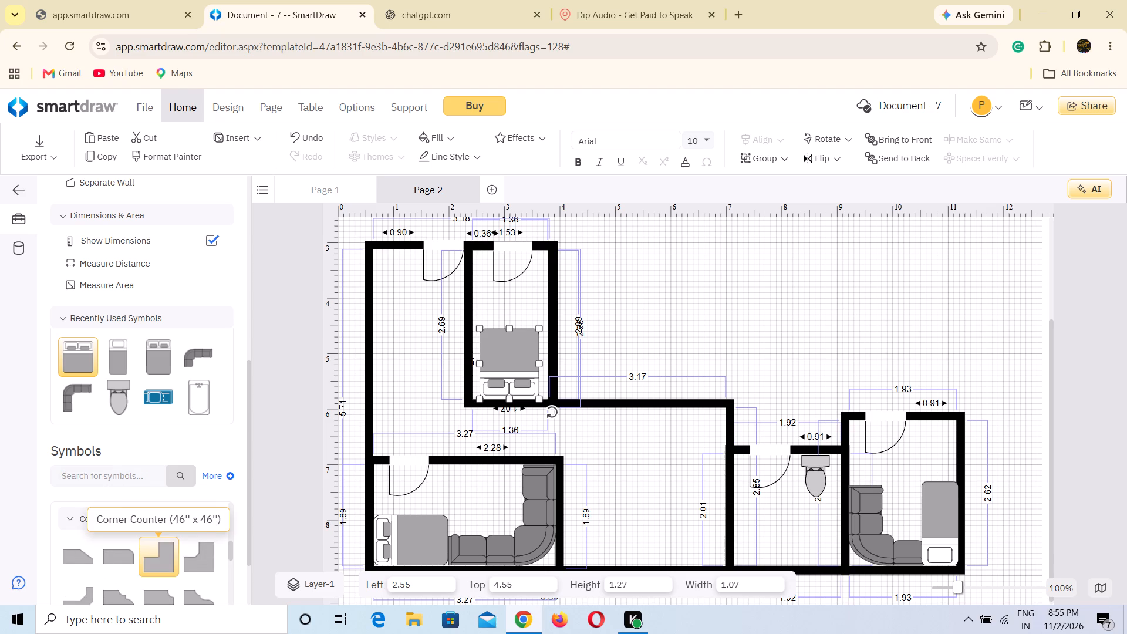
pyautogui.moveTo(163, 559); pyautogui.dragTo(386, 504)
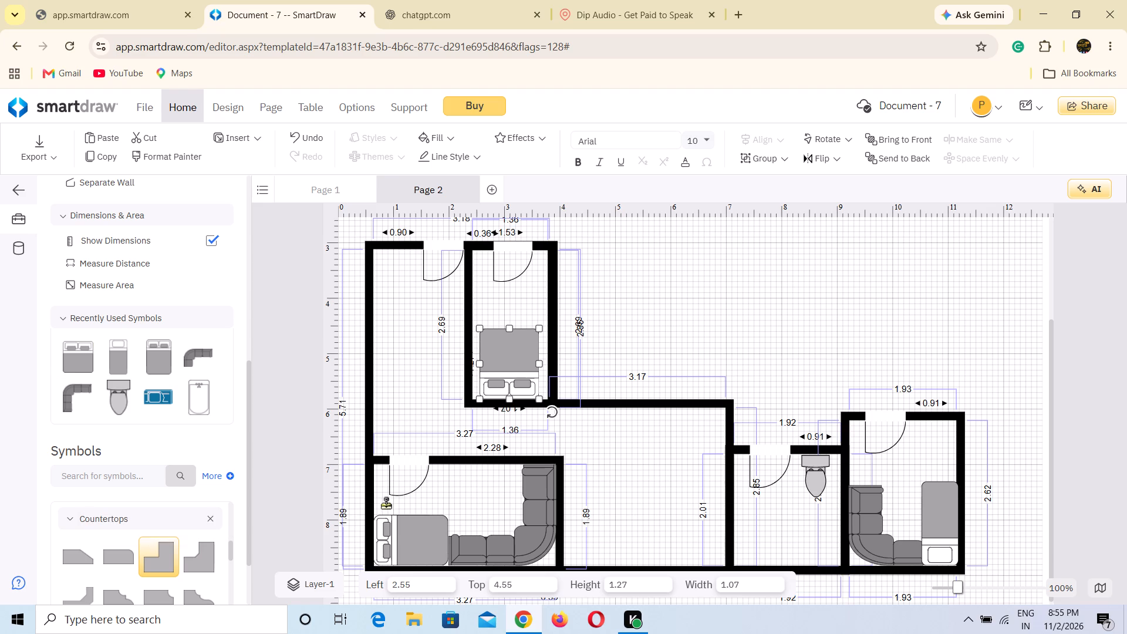
pyautogui.moveTo(386, 504); pyautogui.dragTo(684, 303)
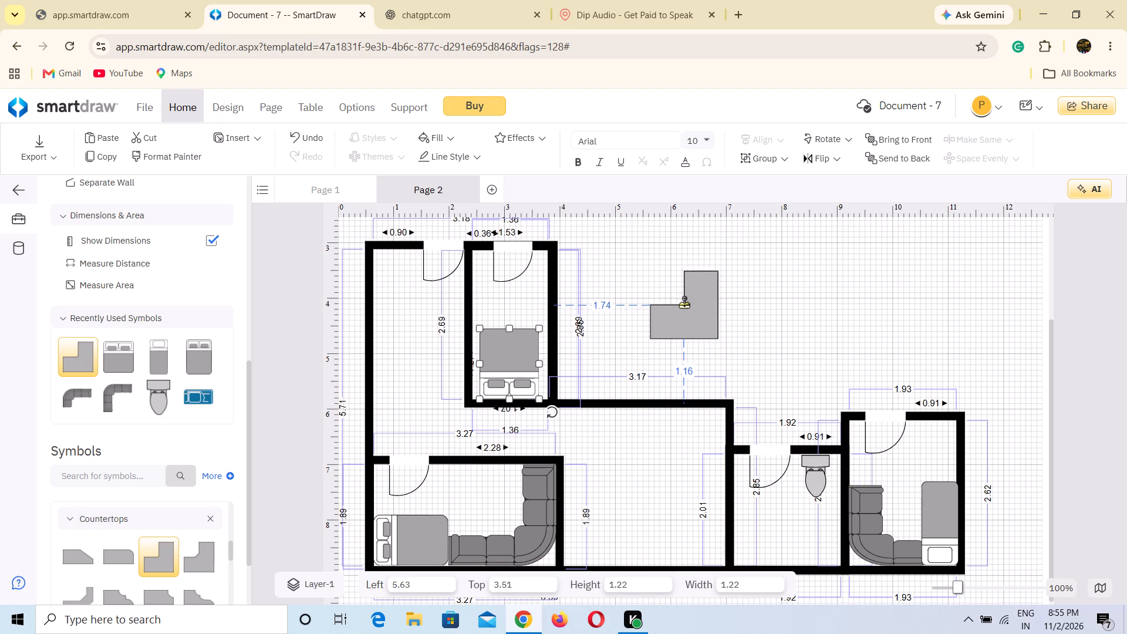
pyautogui.moveTo(684, 303); pyautogui.dragTo(764, 301)
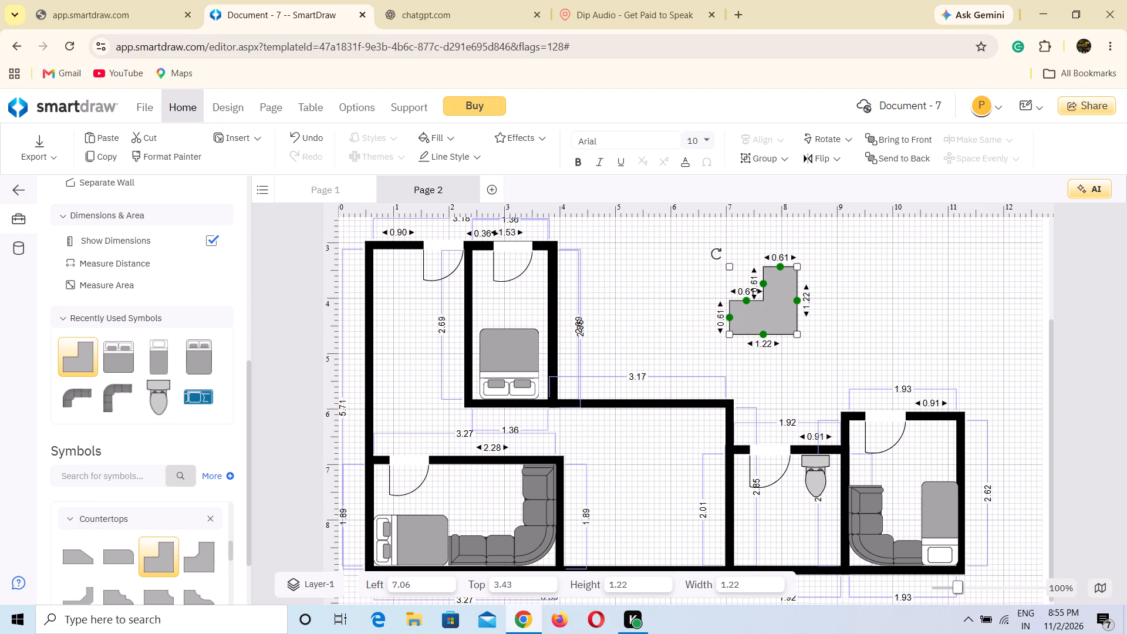
# Rotate the corner counter to 90° and fit it around the far-right room's outer upper right corner, about 10.68 left, 5.44 top.
pyautogui.moveTo(713, 251); pyautogui.dragTo(702, 360)
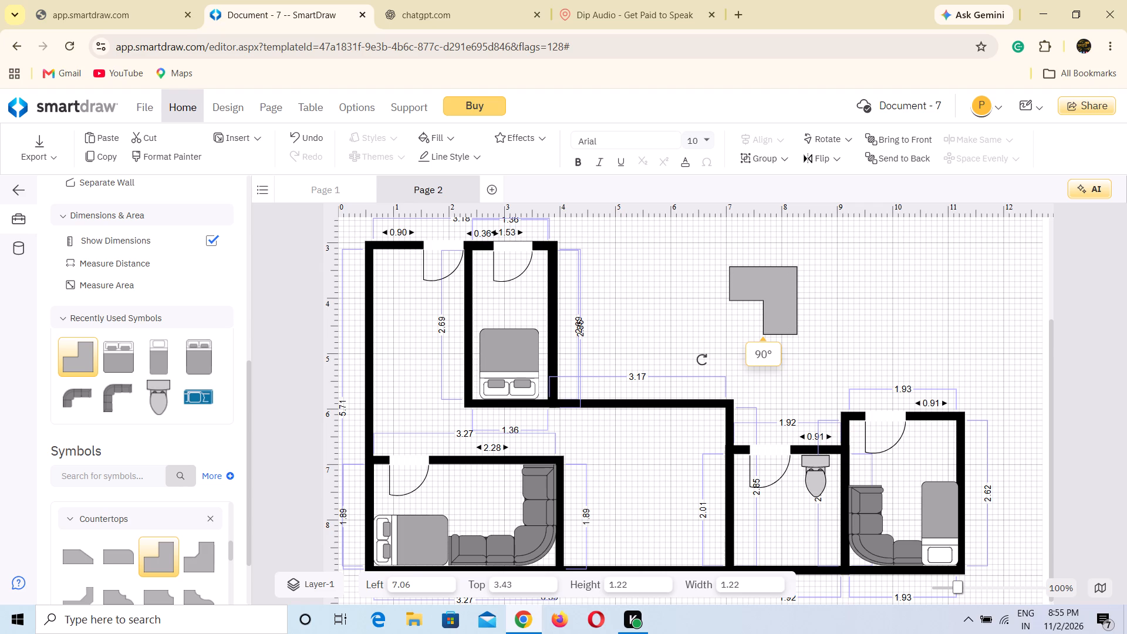
pyautogui.moveTo(702, 360); pyautogui.dragTo(706, 360)
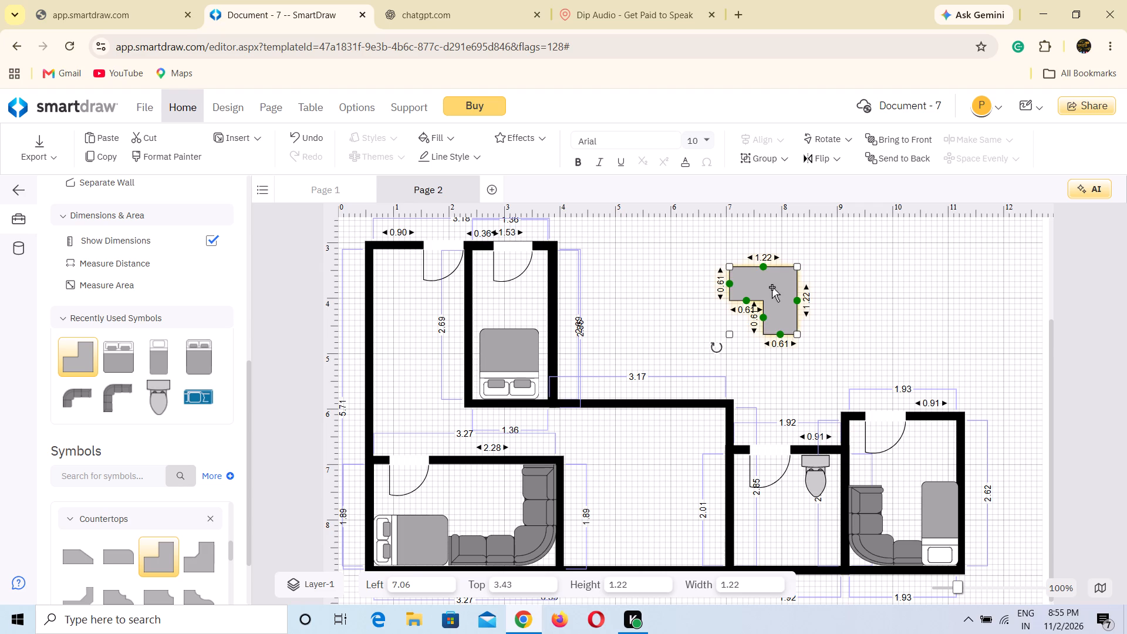
pyautogui.moveTo(772, 287); pyautogui.dragTo(978, 394)
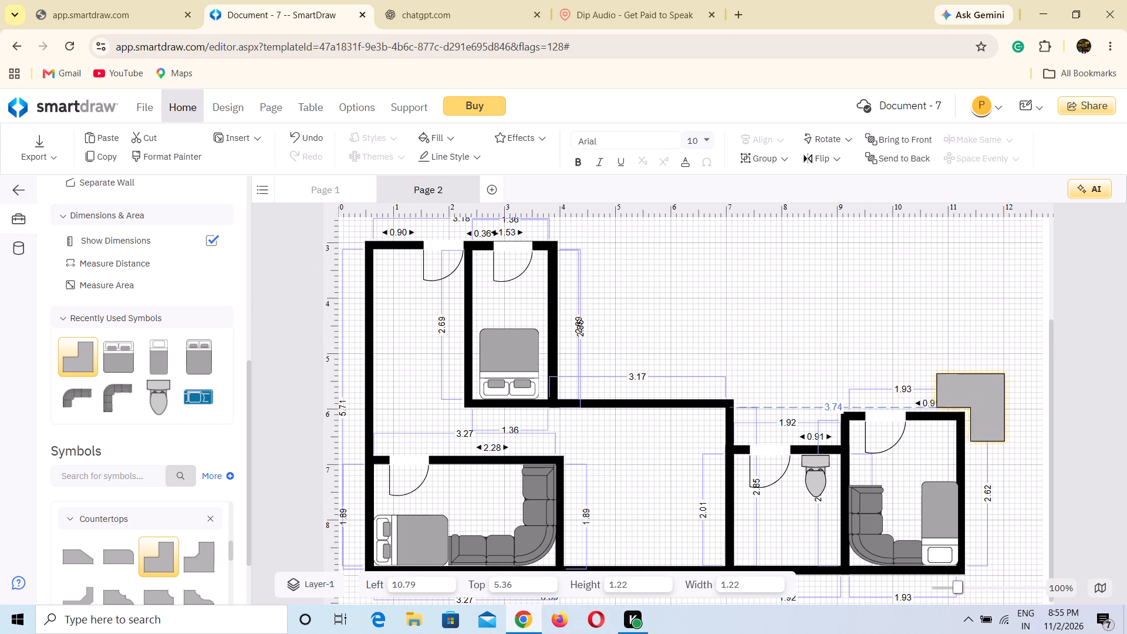
pyautogui.moveTo(978, 394); pyautogui.dragTo(974, 397)
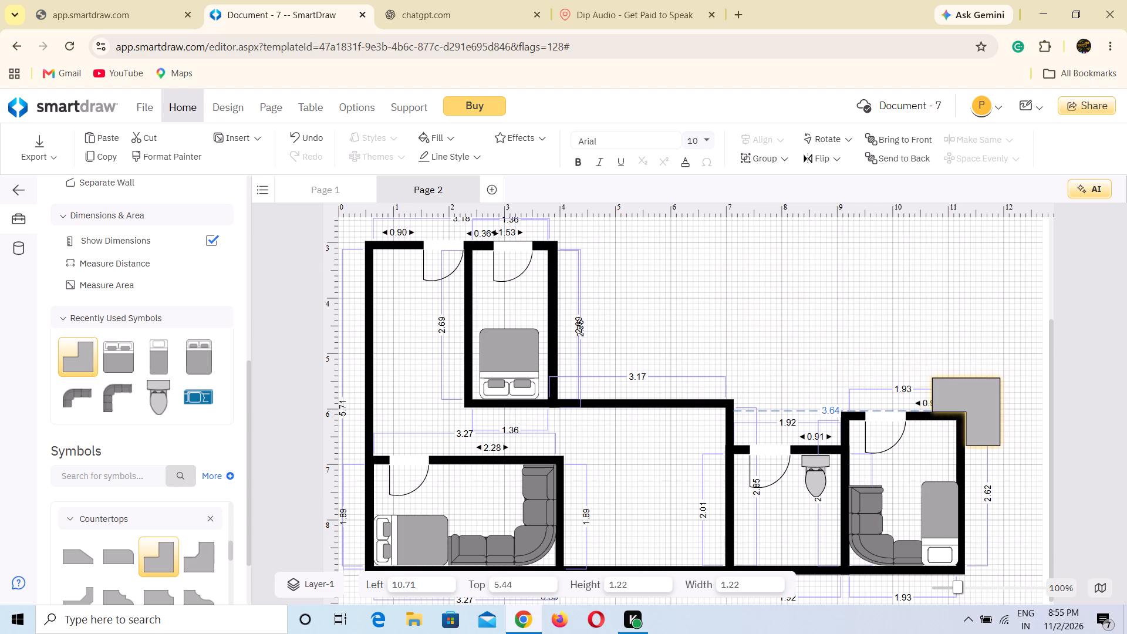
pyautogui.moveTo(974, 397); pyautogui.dragTo(974, 397)
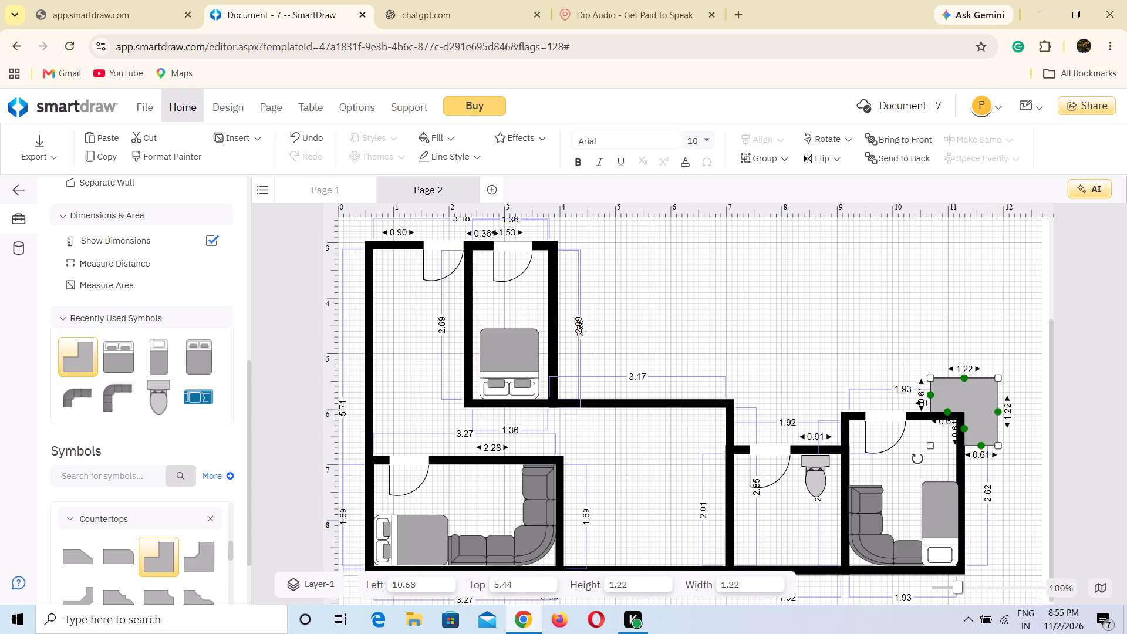
# Look through the symbol library's room outlines, countertops, beds and seating, and the floor plan tools above it.
pyautogui.scroll(-1, 117, 545)
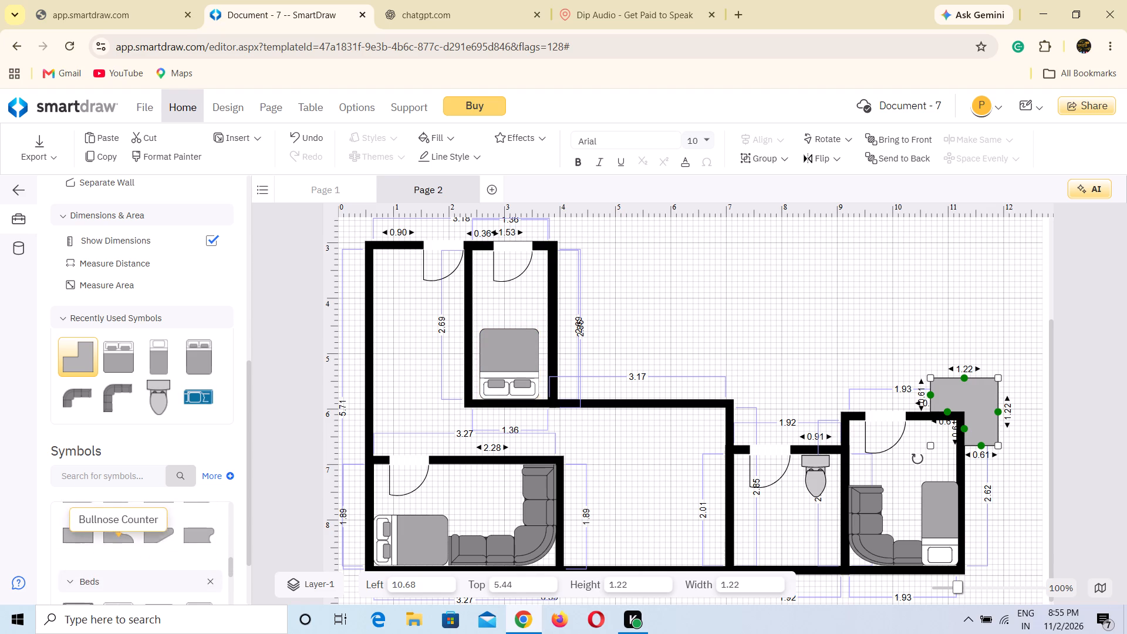
pyautogui.scroll(2, 117, 545)
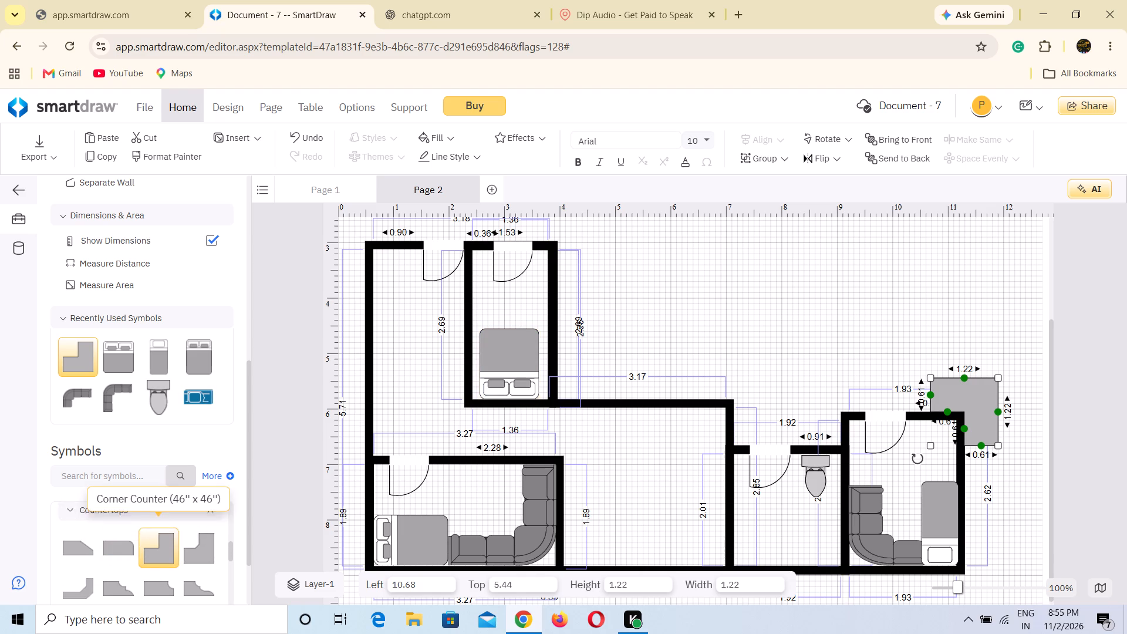
pyautogui.scroll(1, 150, 539)
pyautogui.scroll(-1, 150, 539)
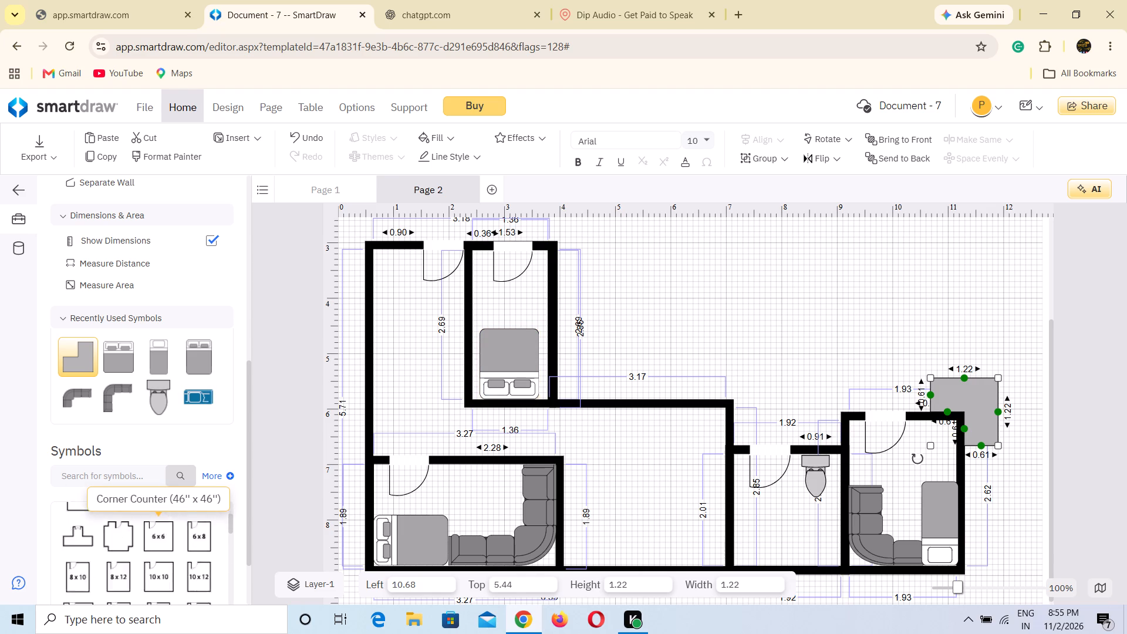
pyautogui.scroll(-2, 150, 539)
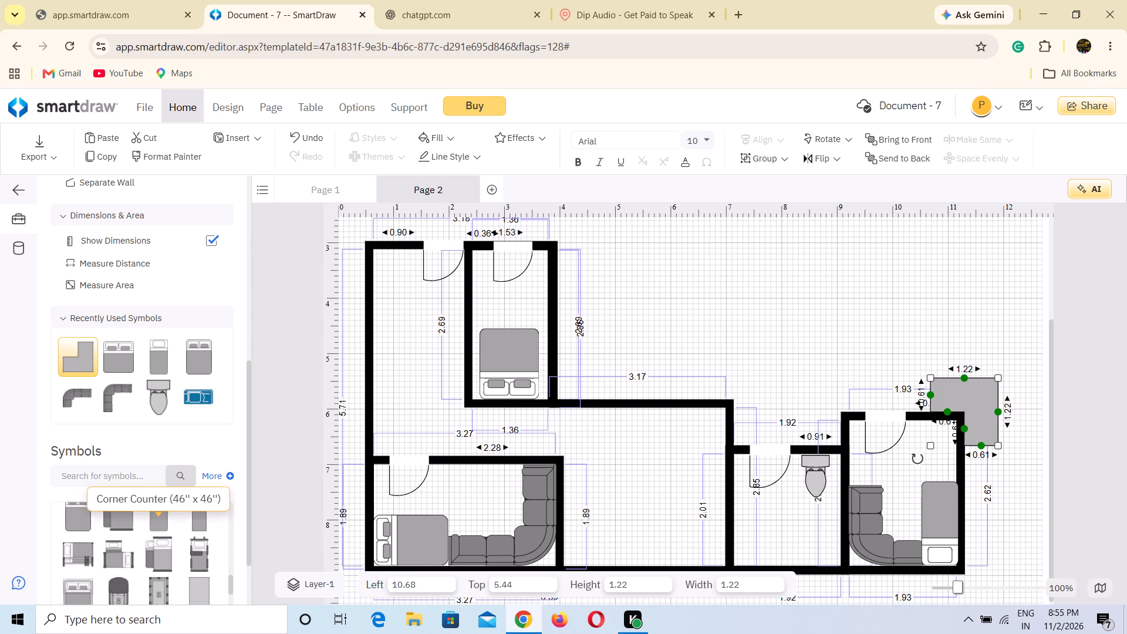
pyautogui.scroll(-2, 150, 539)
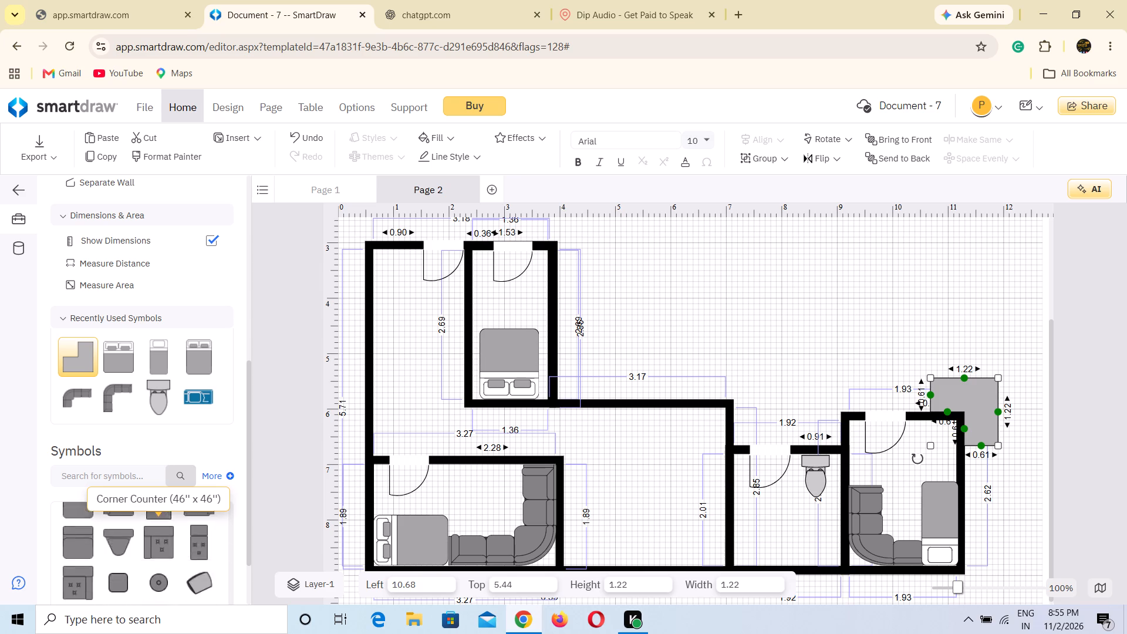
pyautogui.scroll(-1, 150, 539)
pyautogui.scroll(2, 150, 539)
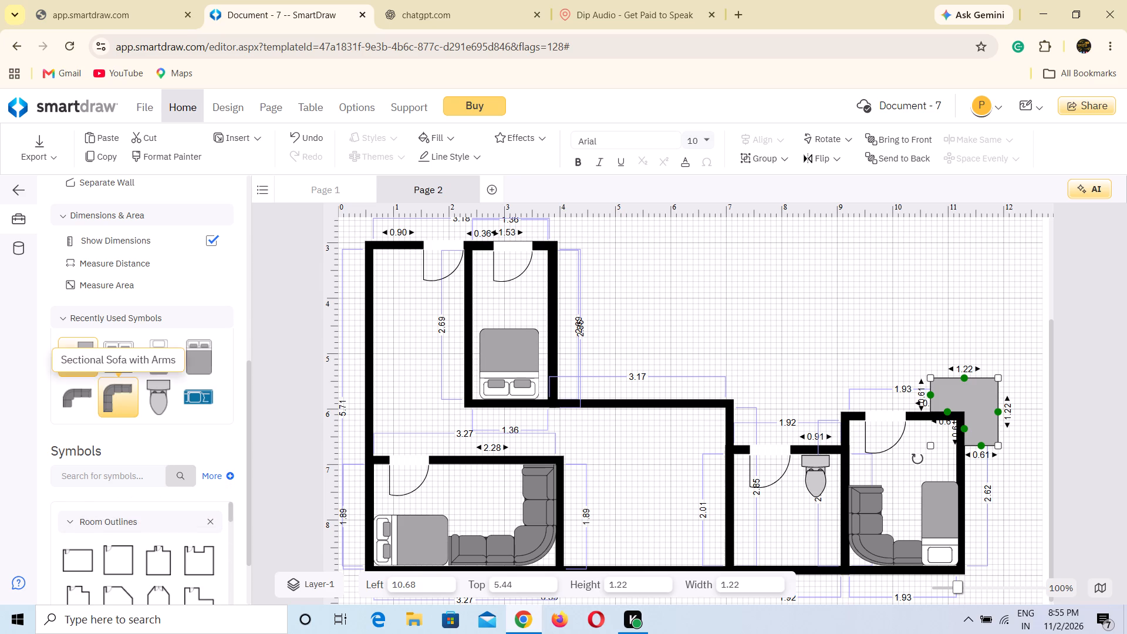
pyautogui.scroll(1, 139, 384)
pyautogui.scroll(-1, 139, 384)
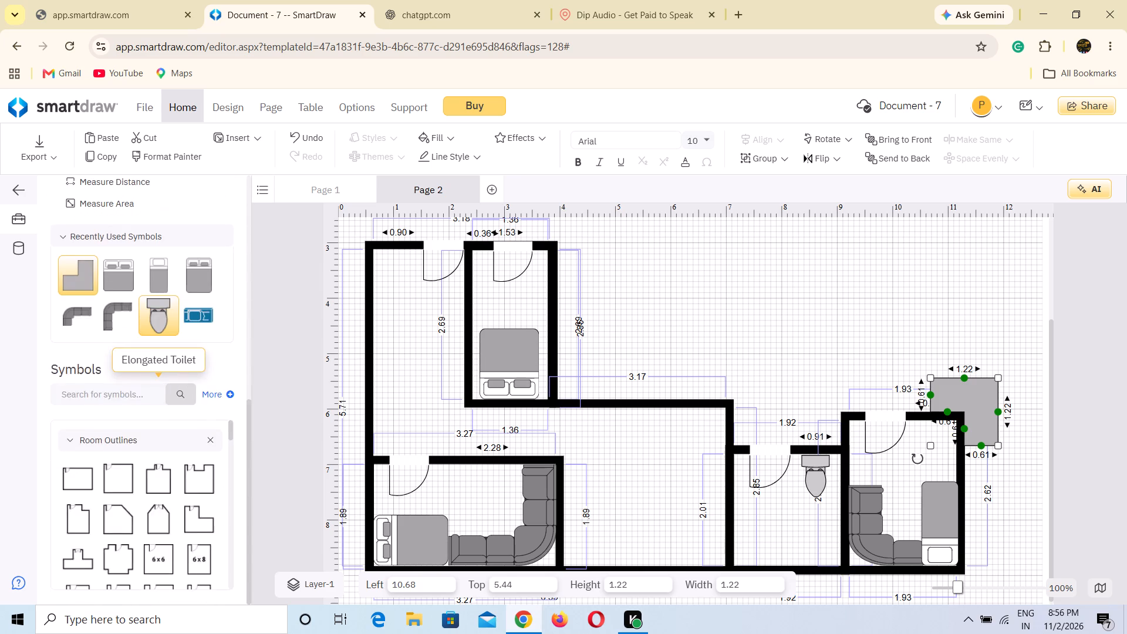
pyautogui.scroll(1, 139, 384)
pyautogui.scroll(1, 198, 339)
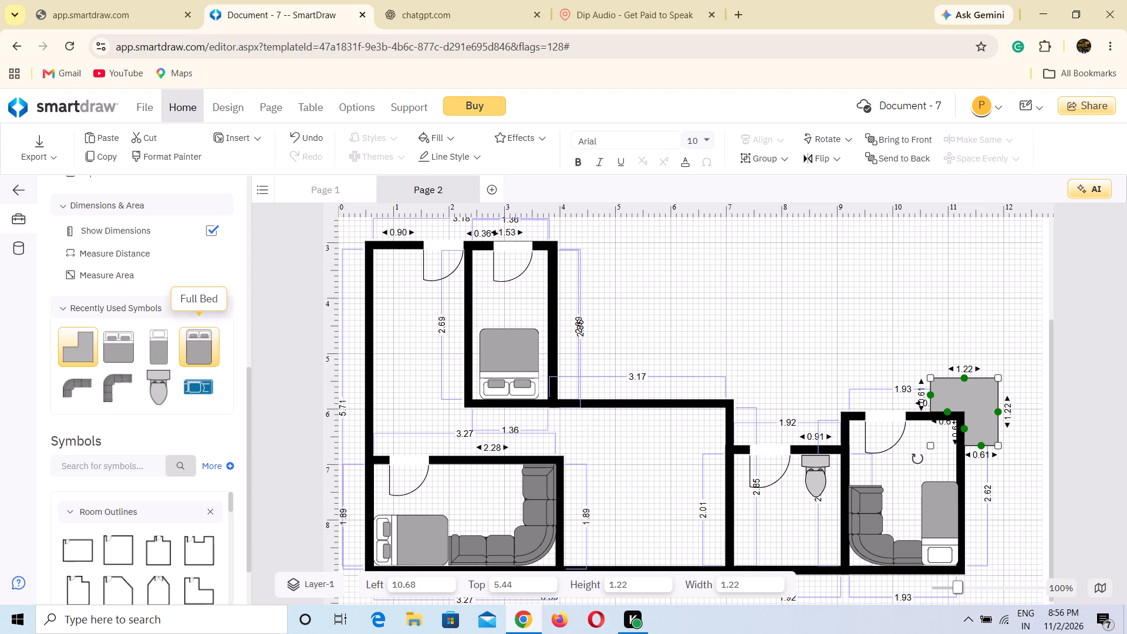
pyautogui.scroll(1, 198, 339)
pyautogui.scroll(-1, 198, 339)
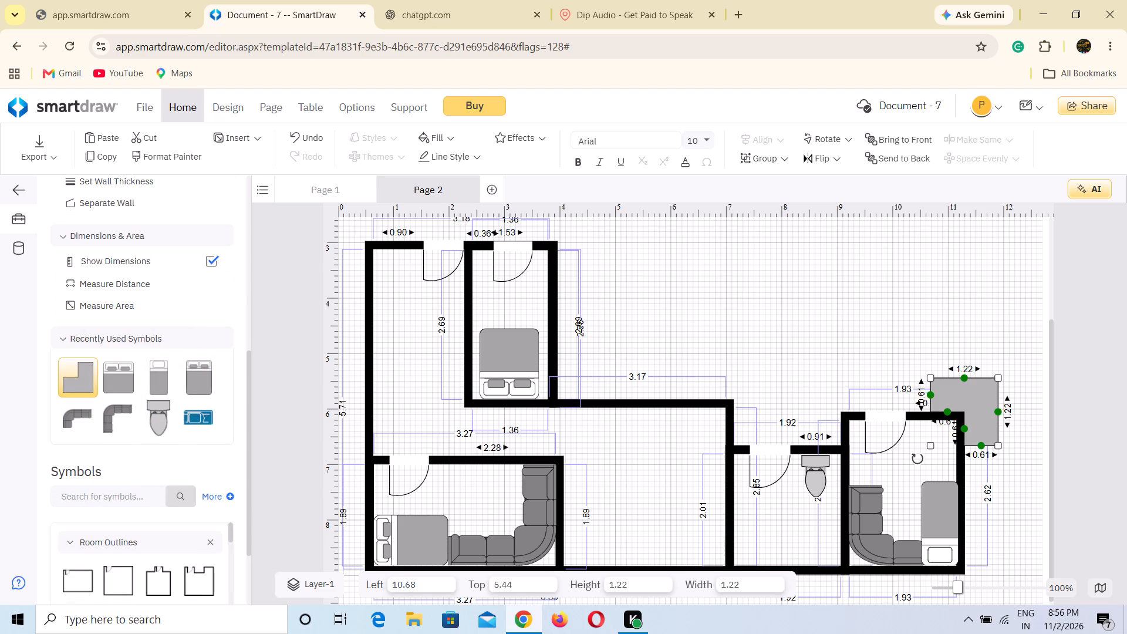
pyautogui.scroll(1, 115, 291)
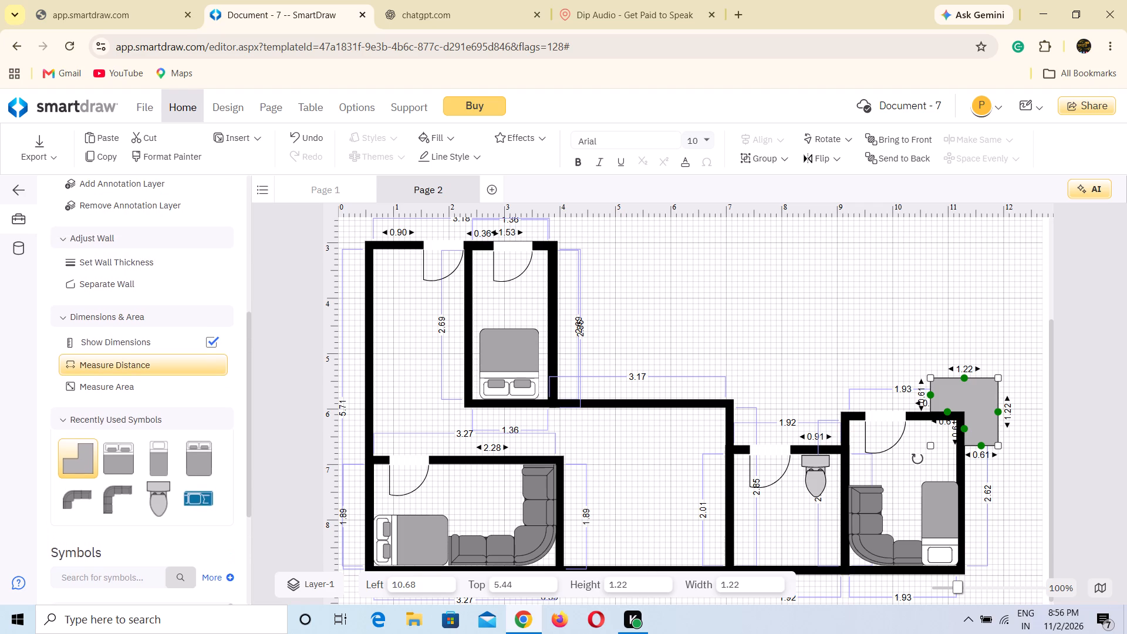
pyautogui.scroll(2, 115, 291)
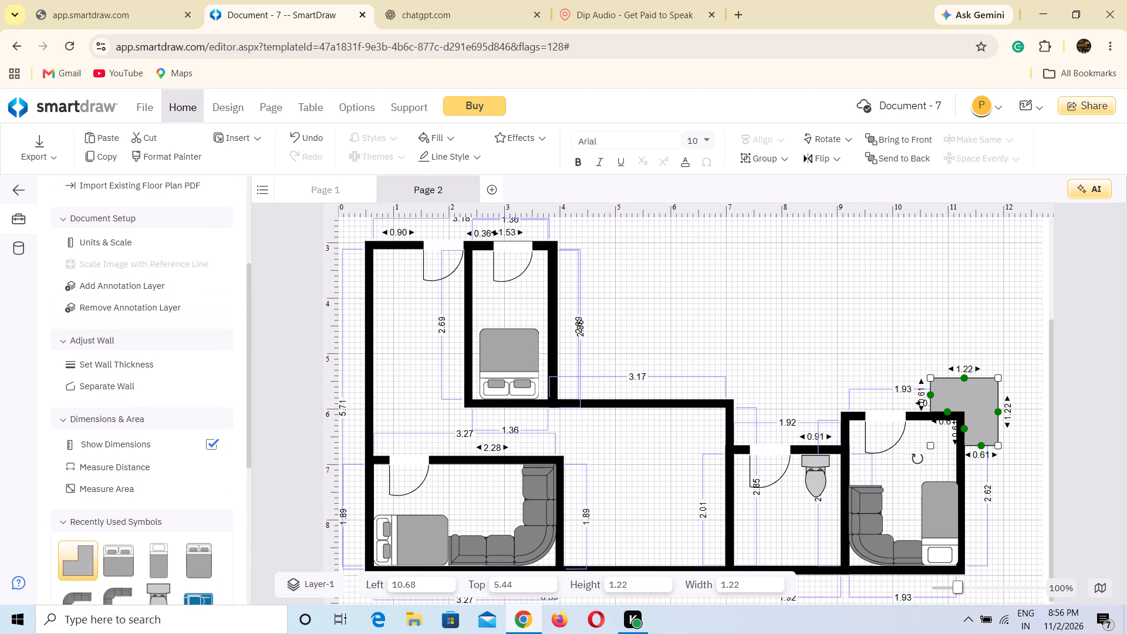
# Collapse the Dimensions & Area group of floor plan tools.
pyautogui.click(87, 340)
pyautogui.click(62, 343)
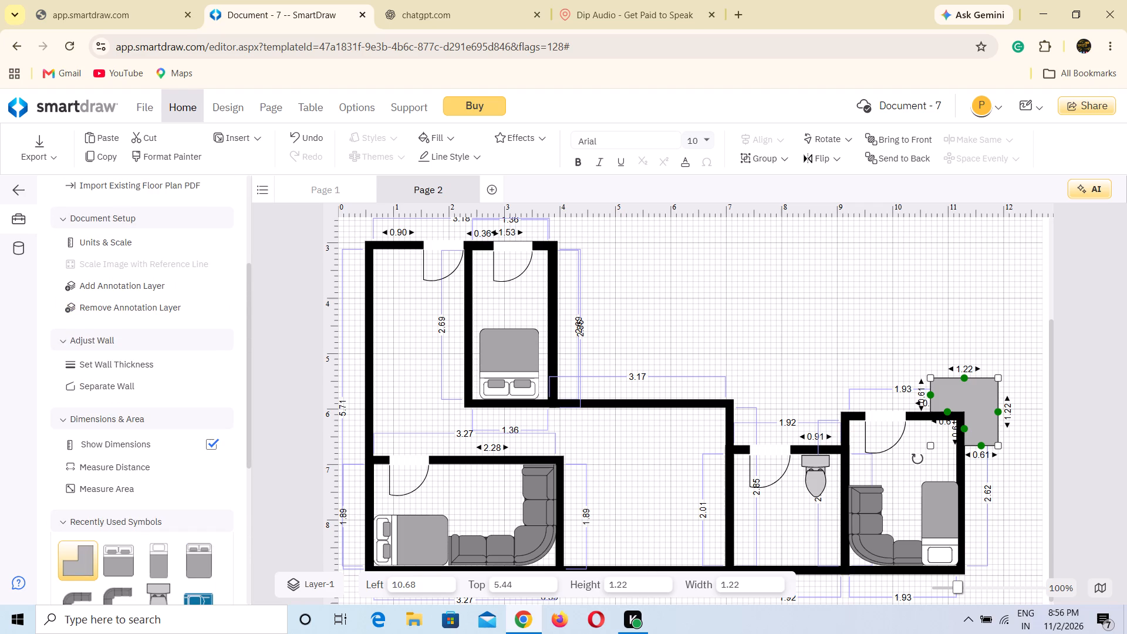
pyautogui.click(65, 416)
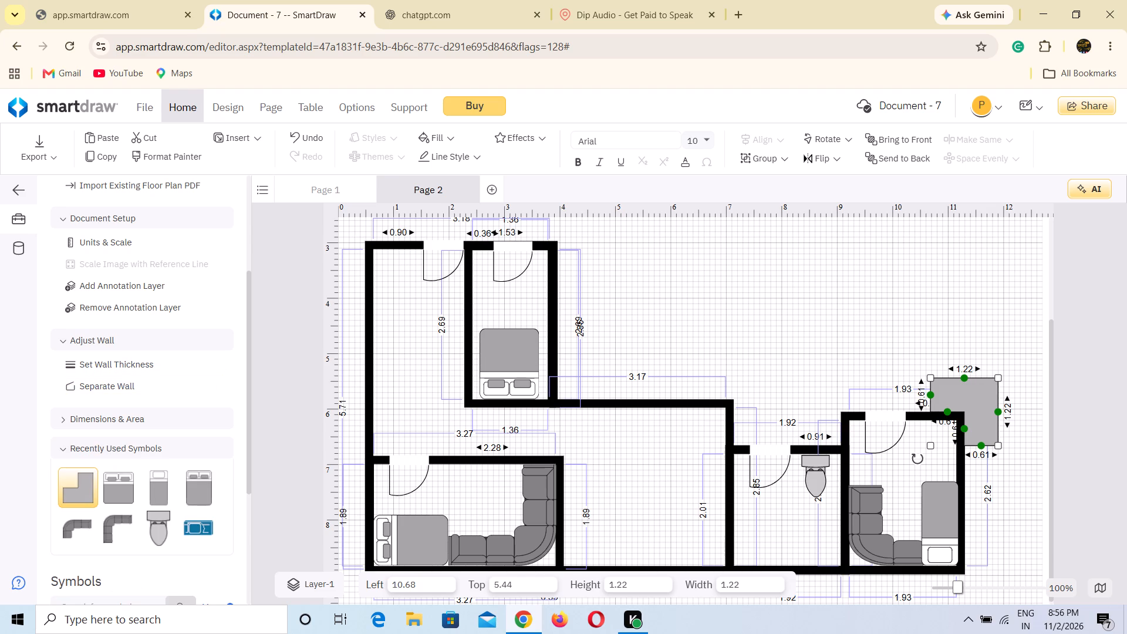
pyautogui.click(65, 416)
pyautogui.click(65, 416)
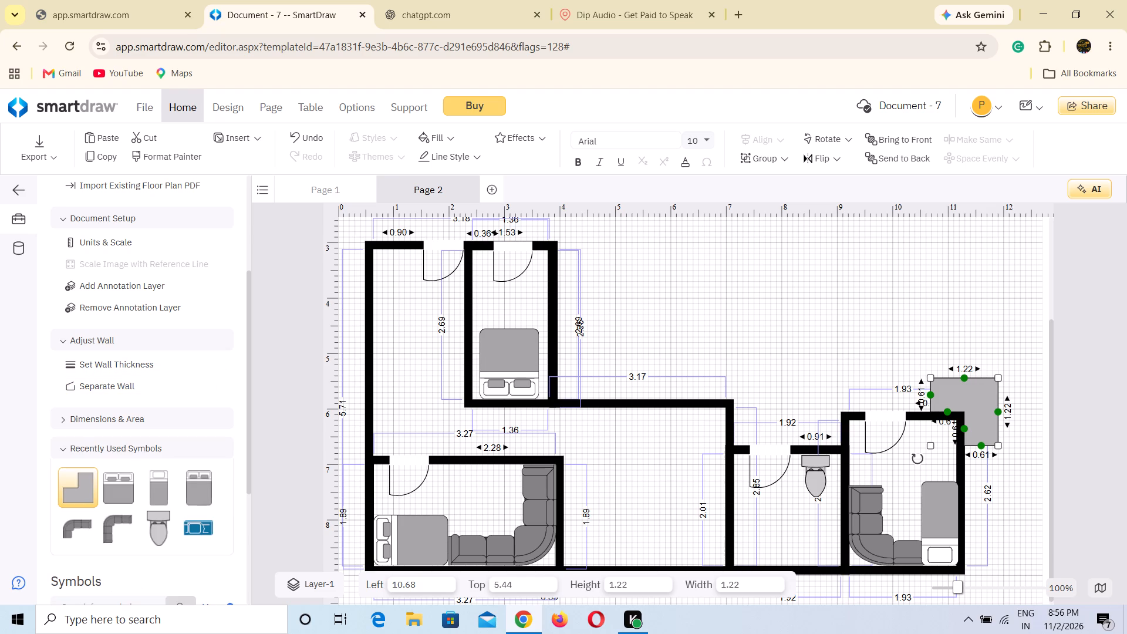
pyautogui.click(65, 416)
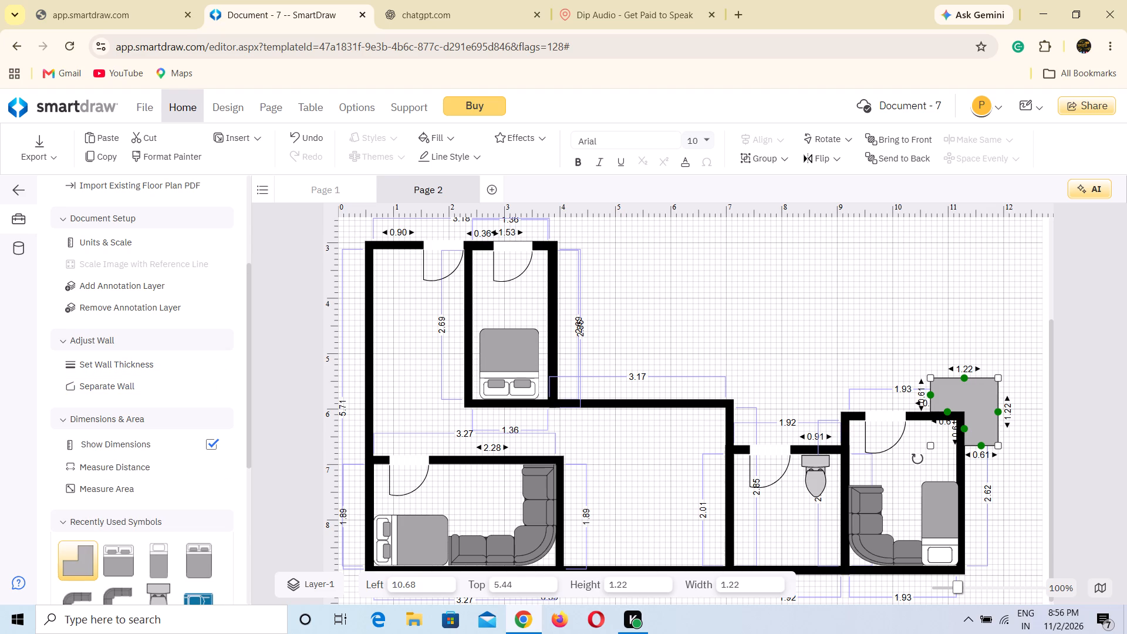
pyautogui.click(65, 423)
pyautogui.scroll(-1, 95, 497)
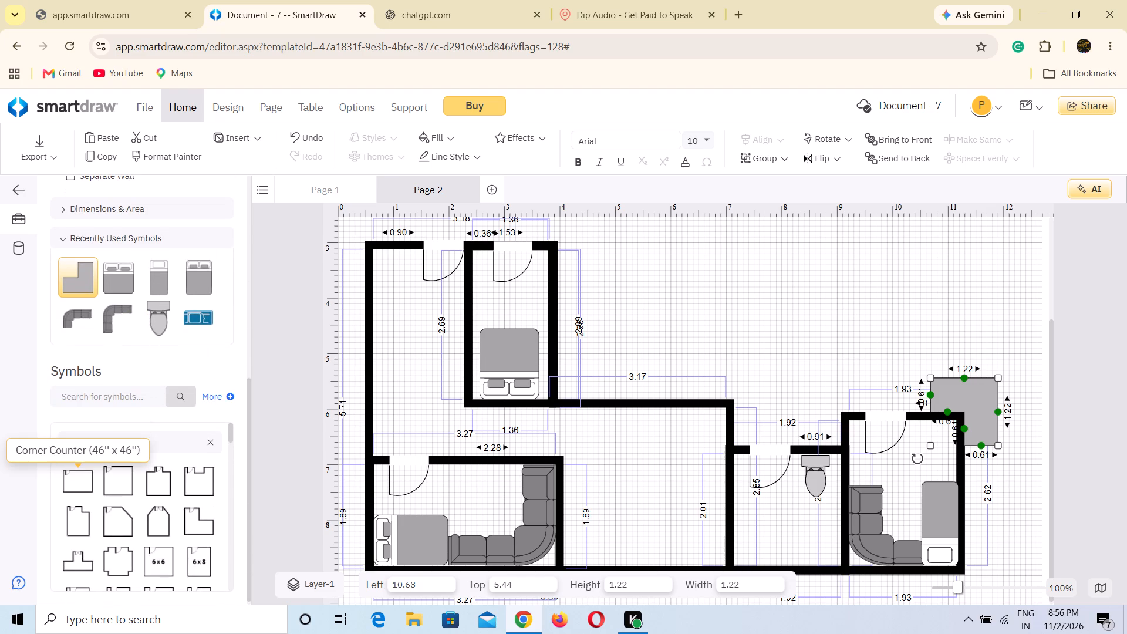
# Add a 6 x 6 room above the middle room, against the upper bedroom, at 3.96 left, 3.81 top, and widen it to 2.99.
pyautogui.scroll(-1, 95, 497)
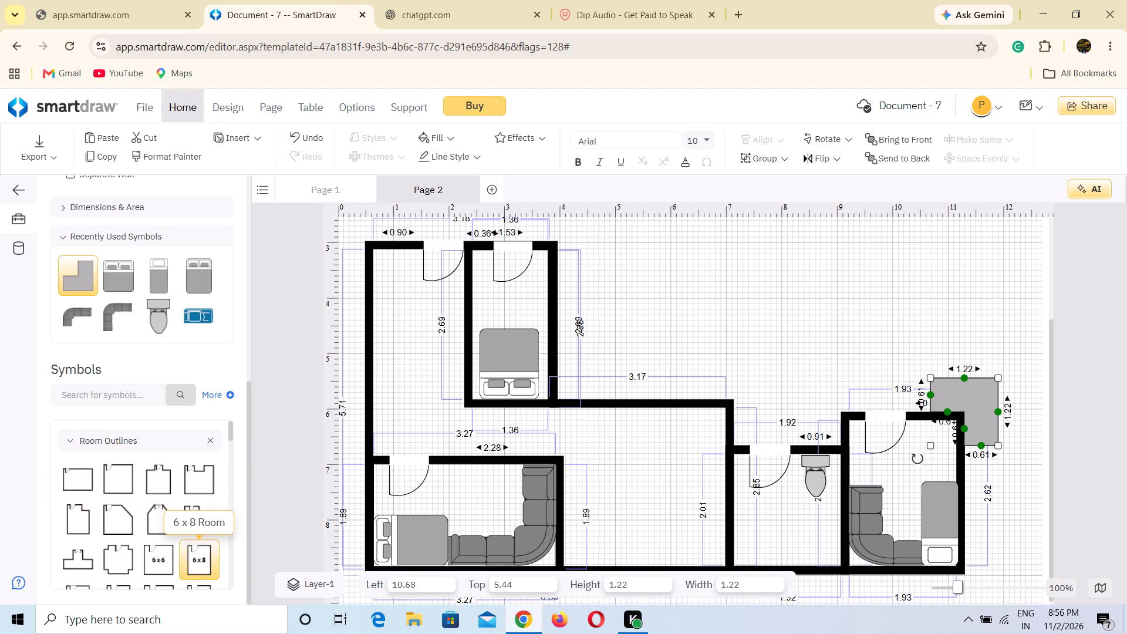
pyautogui.moveTo(160, 555); pyautogui.dragTo(630, 418)
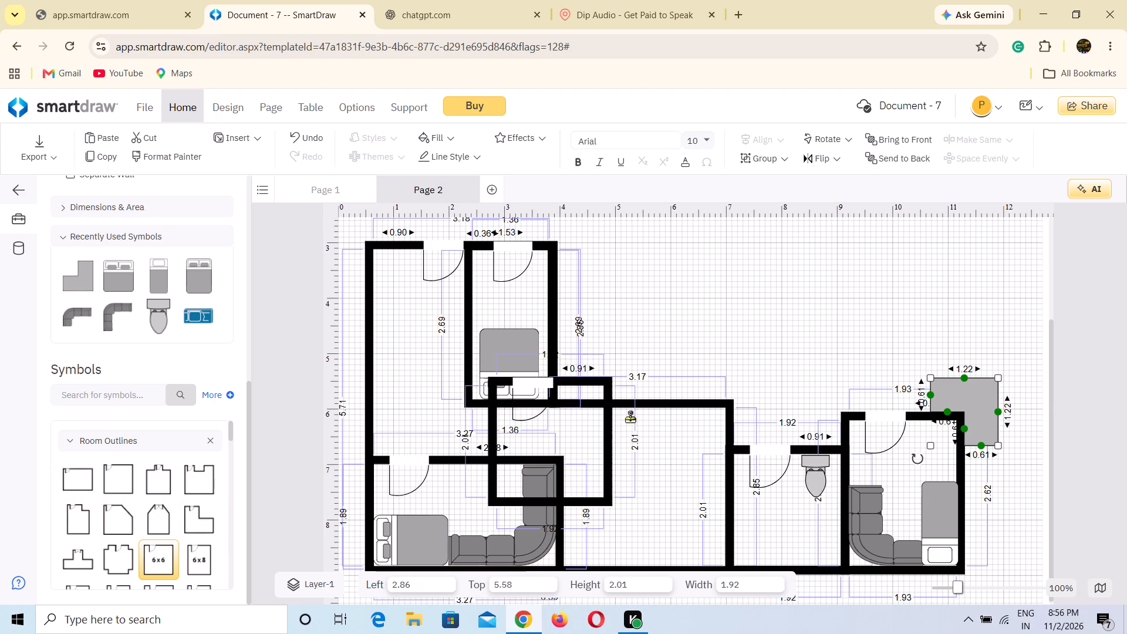
pyautogui.moveTo(630, 418); pyautogui.dragTo(616, 348)
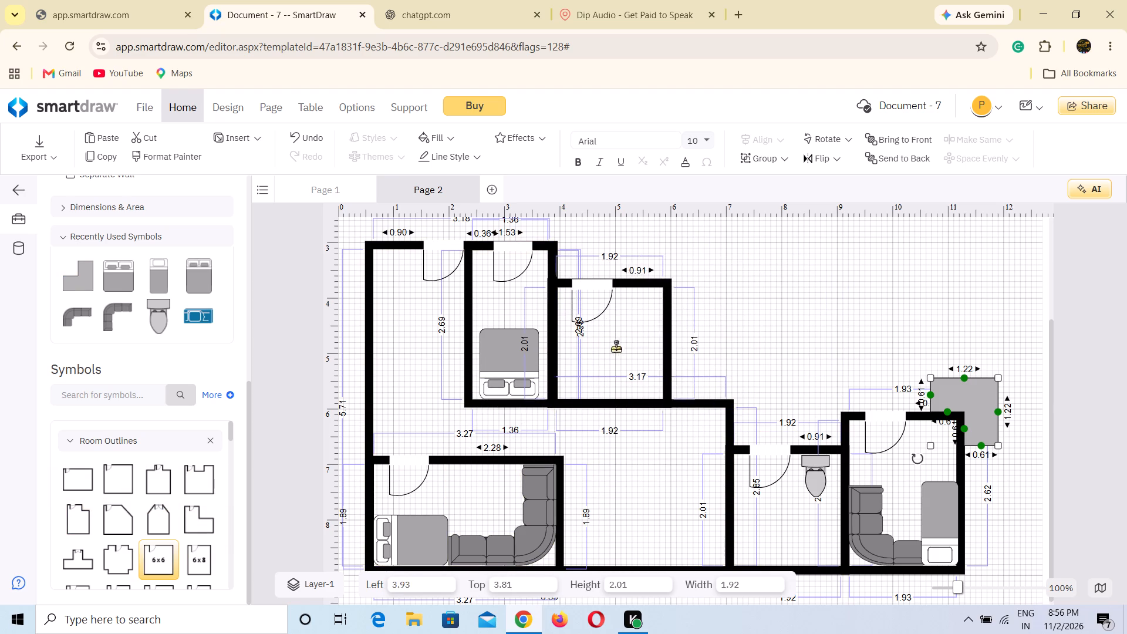
pyautogui.moveTo(616, 348); pyautogui.dragTo(632, 335)
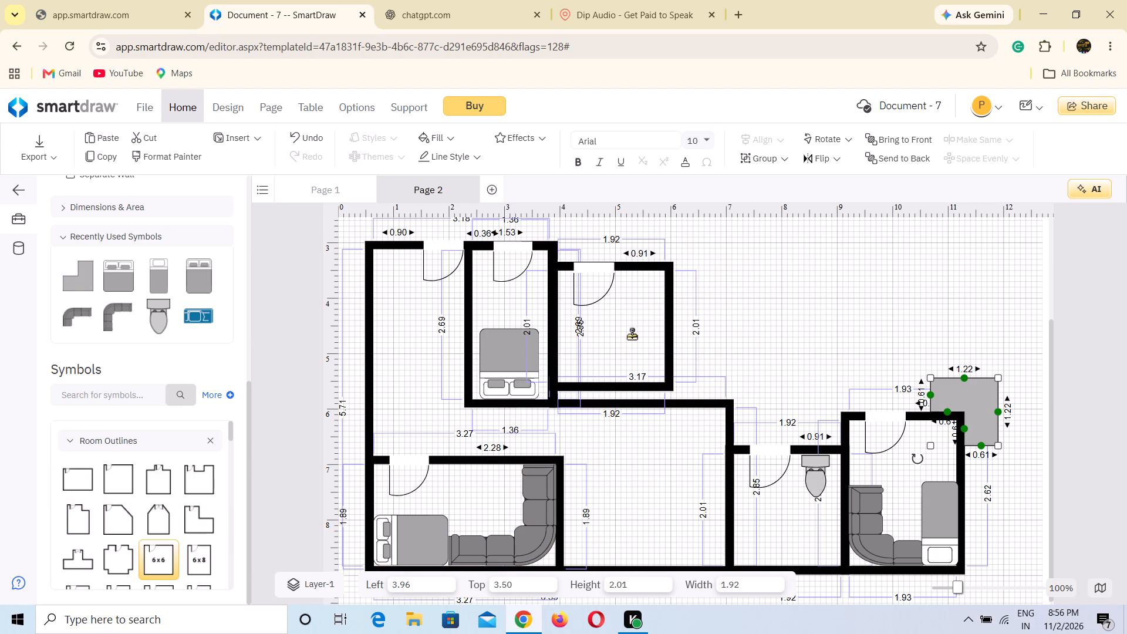
pyautogui.moveTo(632, 335); pyautogui.dragTo(629, 345)
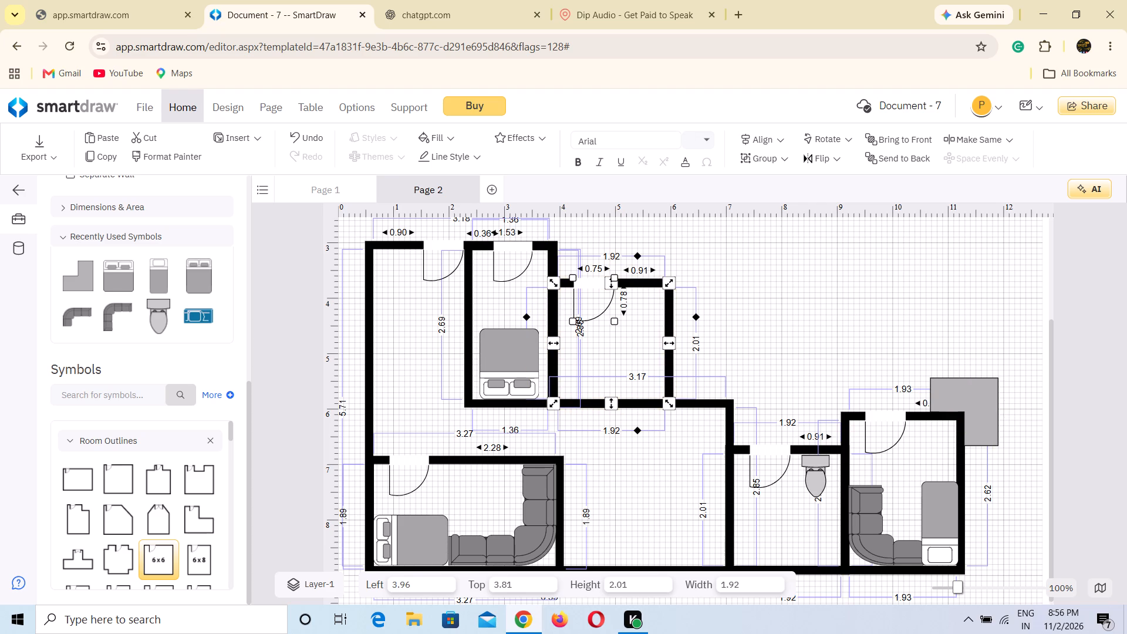
pyautogui.moveTo(670, 344); pyautogui.dragTo(728, 346)
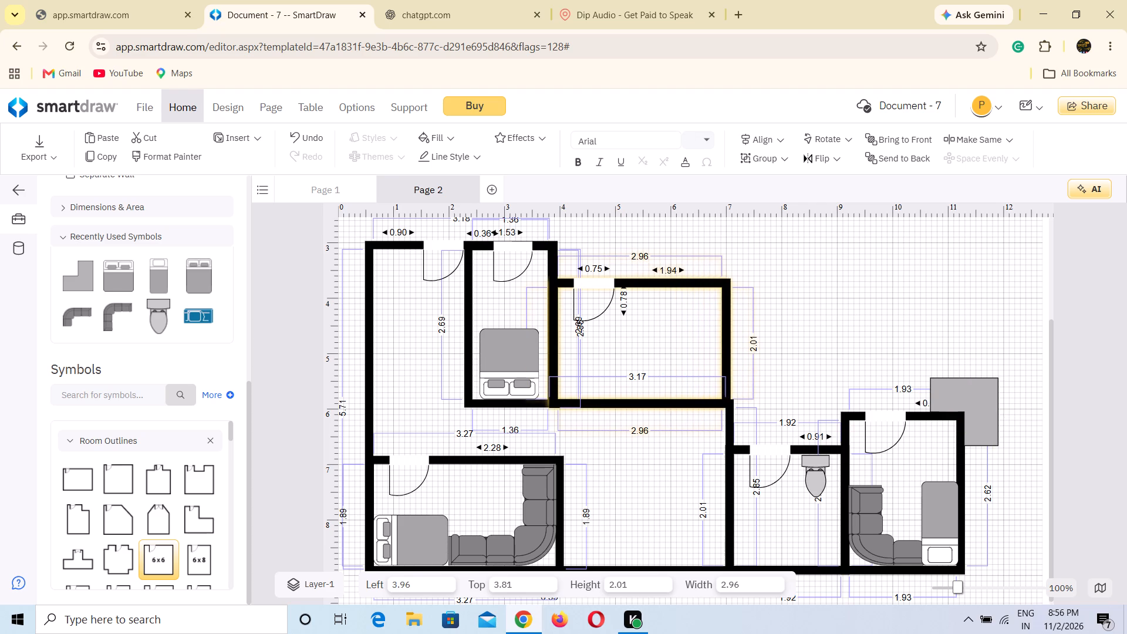
pyautogui.moveTo(728, 346); pyautogui.dragTo(730, 346)
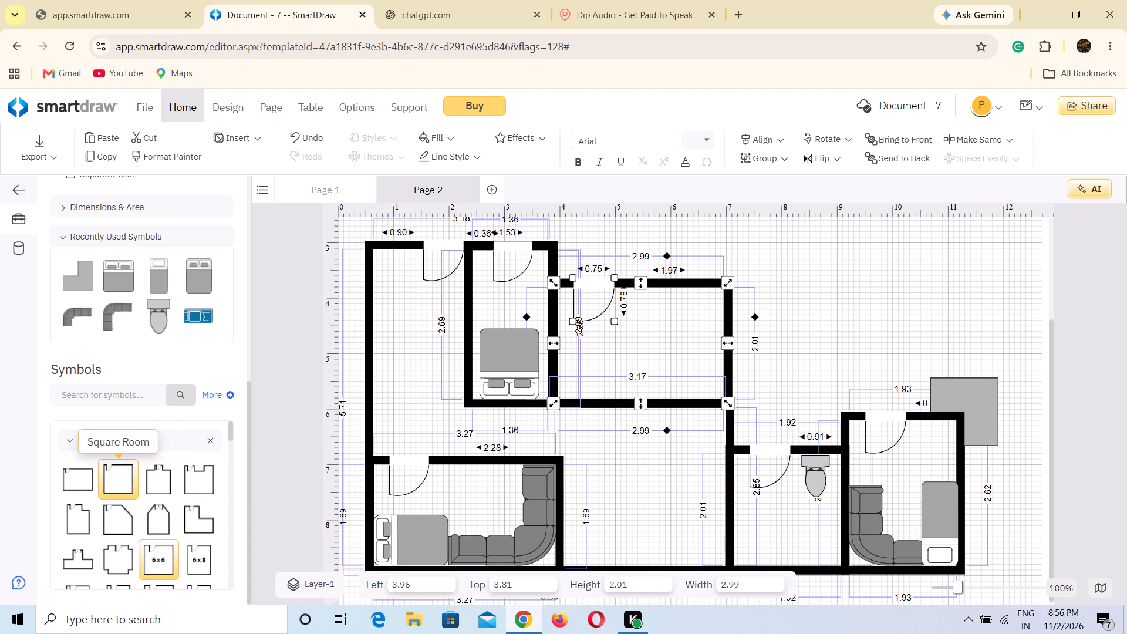
# Place a Double Trundle Bed symbol in the large lower middle room and reduce its height to 1.84.
pyautogui.scroll(1, 143, 309)
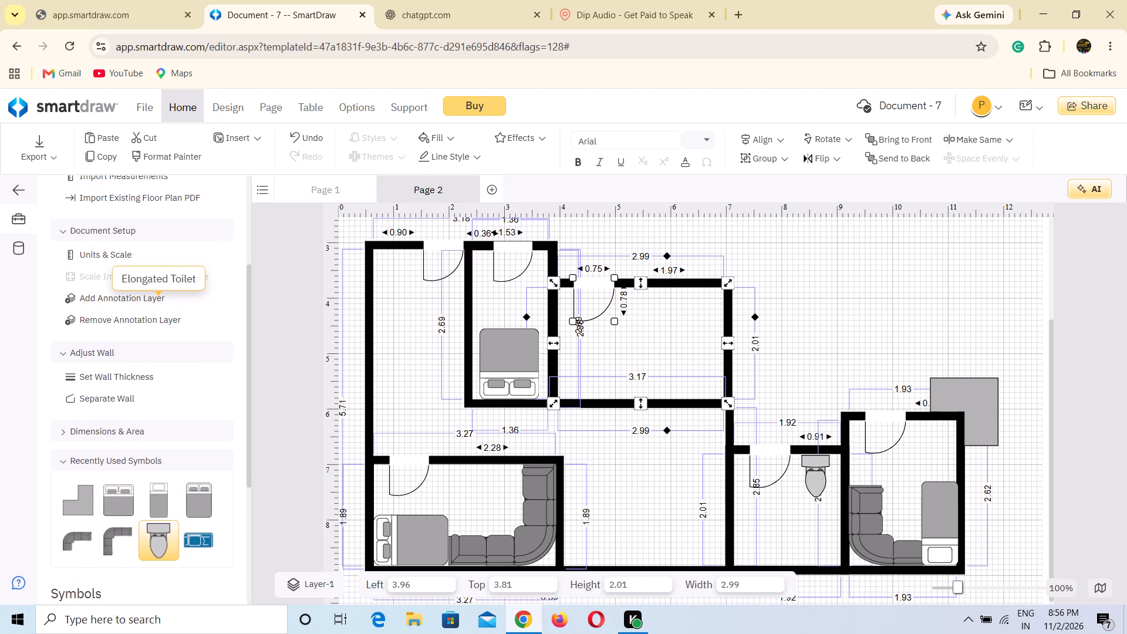
pyautogui.scroll(-1, 143, 309)
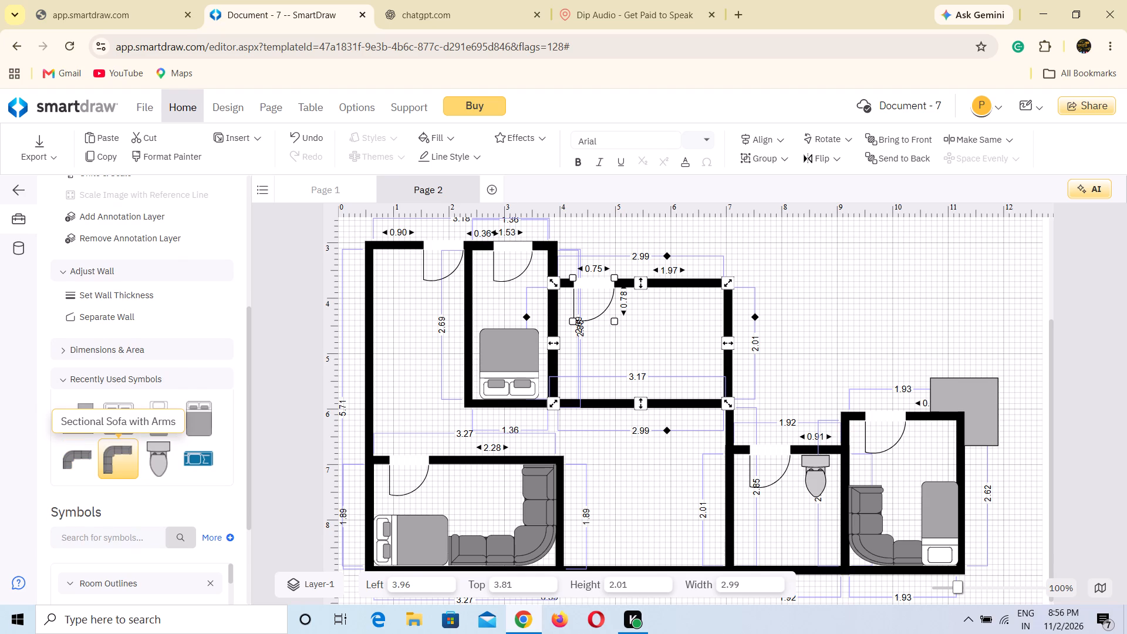
pyautogui.scroll(-1, 105, 461)
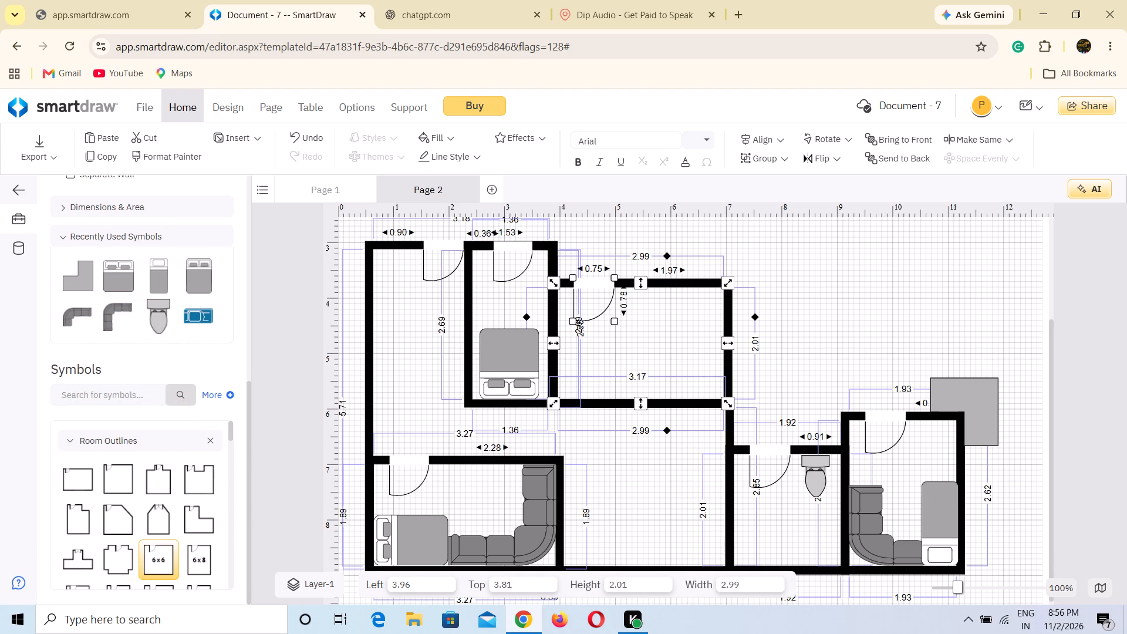
pyautogui.scroll(-1, 103, 440)
pyautogui.scroll(1, 103, 440)
pyautogui.scroll(-1, 103, 440)
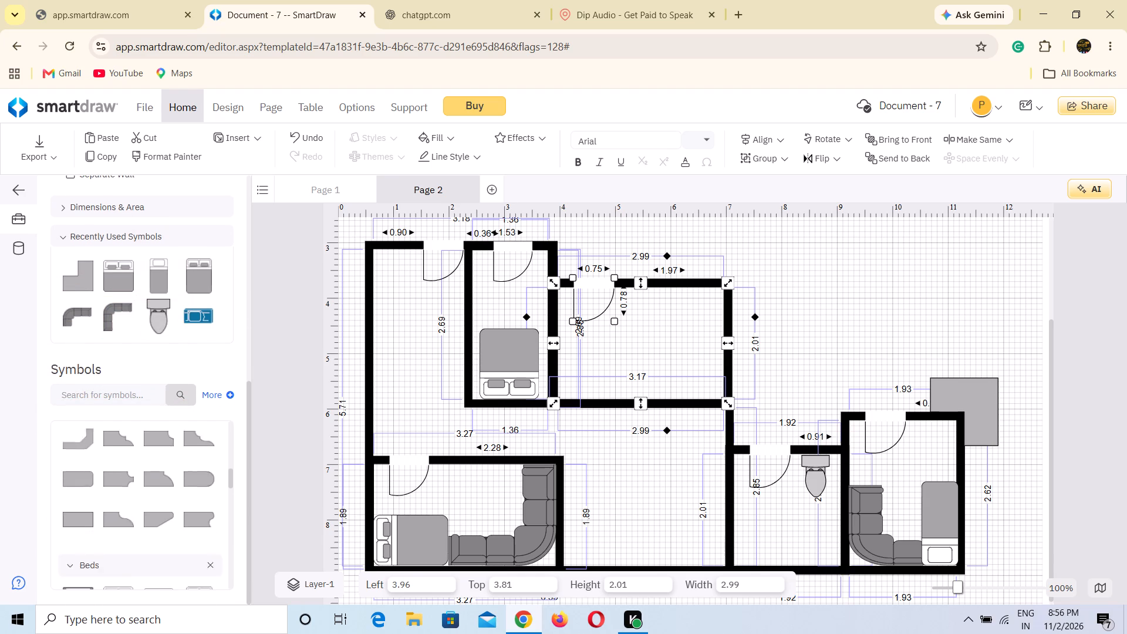
pyautogui.scroll(-1, 103, 440)
pyautogui.scroll(1, 103, 440)
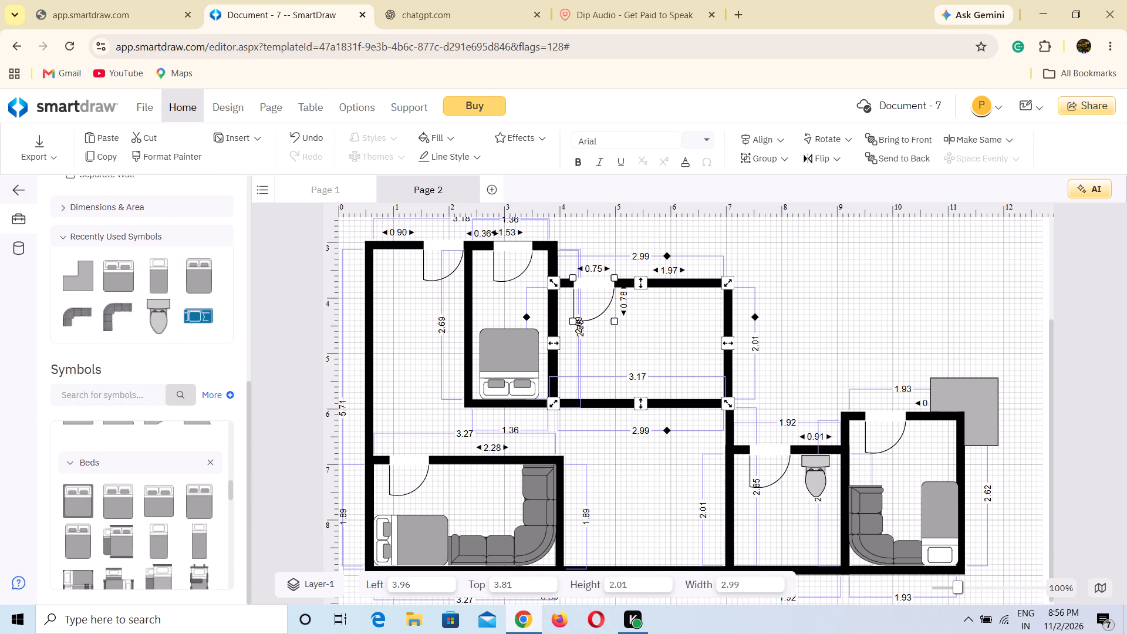
pyautogui.scroll(-2, 103, 440)
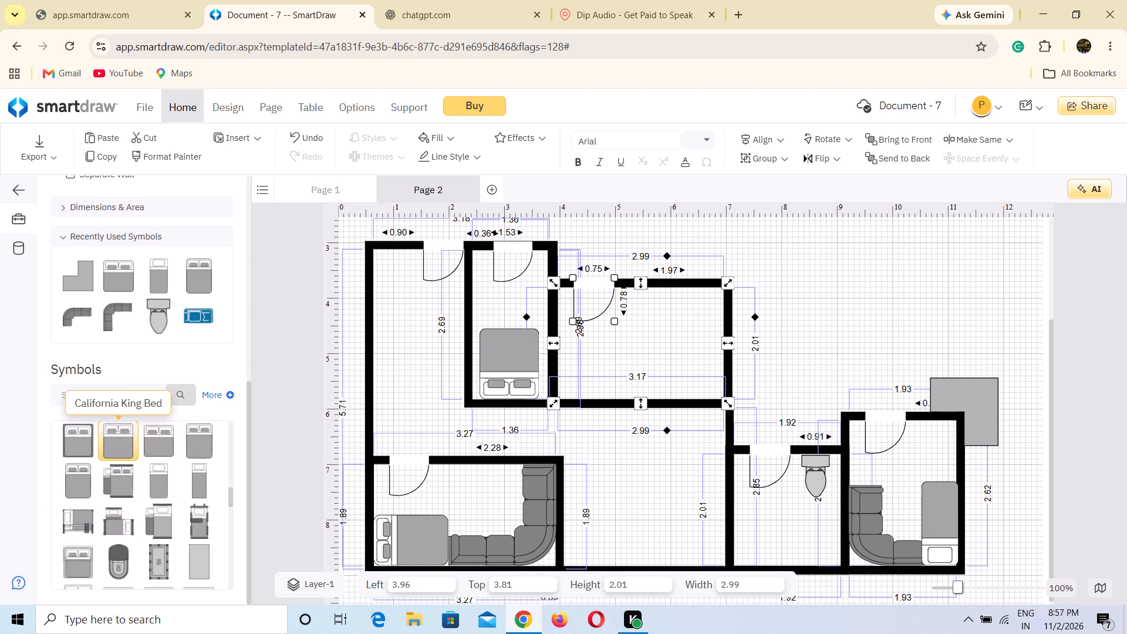
pyautogui.moveTo(117, 480); pyautogui.dragTo(431, 476)
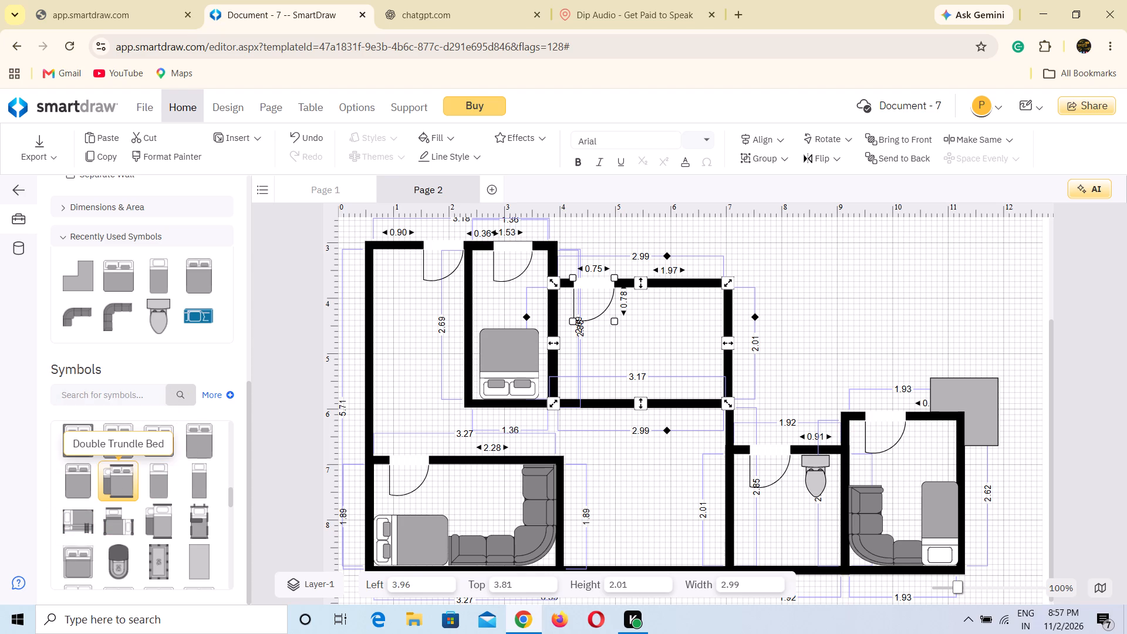
pyautogui.moveTo(431, 476); pyautogui.dragTo(605, 505)
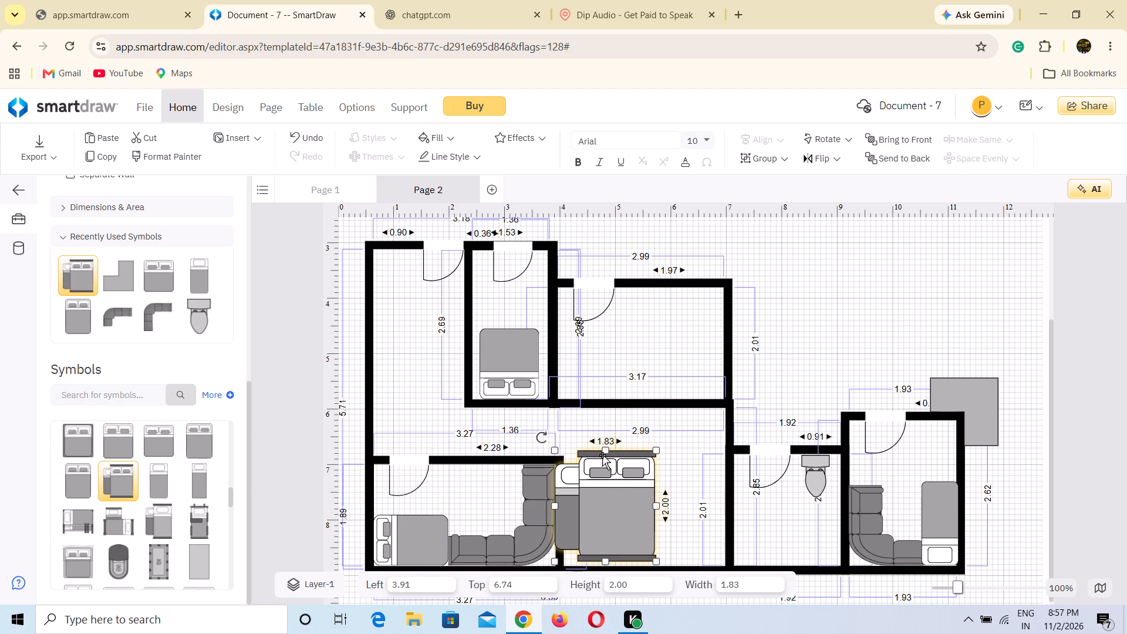
pyautogui.moveTo(607, 451); pyautogui.dragTo(666, 472)
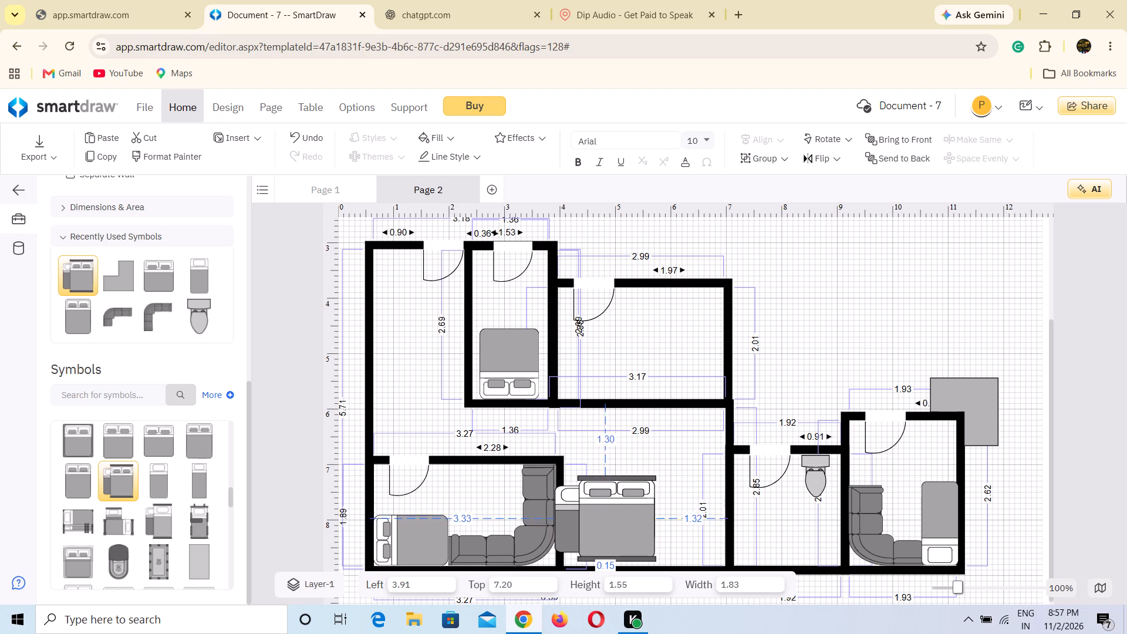
pyautogui.moveTo(666, 472); pyautogui.dragTo(660, 460)
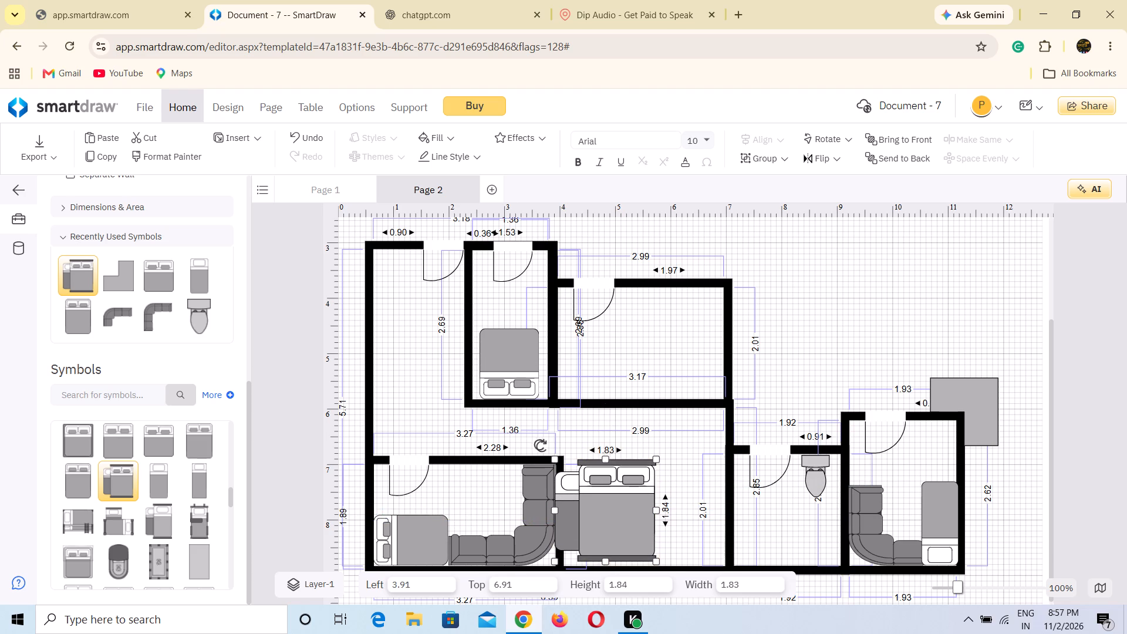
# Rotate the trundle bed so its pillows face the room's right wall and fit it there at 5.17 left, 6.39 top.
pyautogui.moveTo(541, 446); pyautogui.dragTo(578, 542)
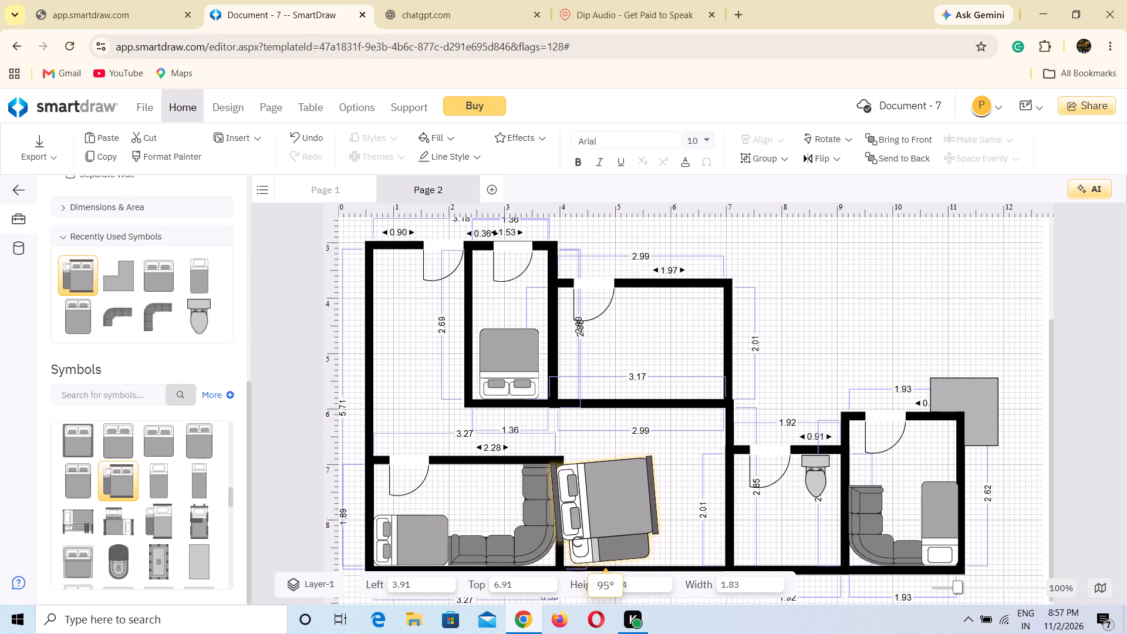
pyautogui.moveTo(578, 542); pyautogui.dragTo(629, 528)
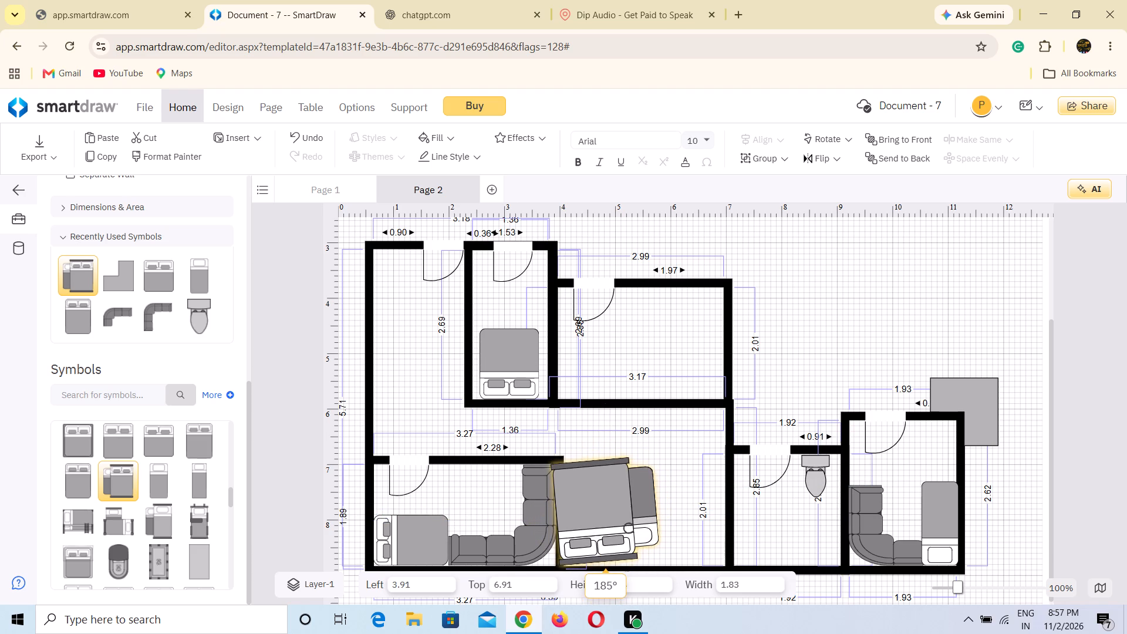
pyautogui.moveTo(629, 528); pyautogui.dragTo(633, 485)
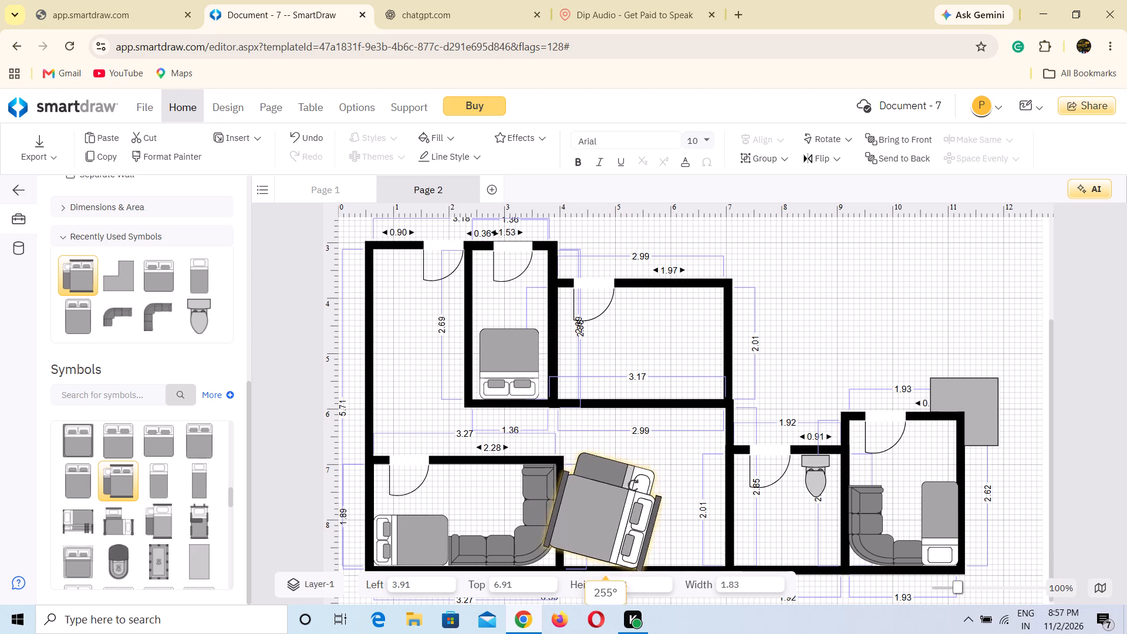
pyautogui.moveTo(633, 485); pyautogui.dragTo(630, 486)
pyautogui.moveTo(601, 516); pyautogui.dragTo(660, 488)
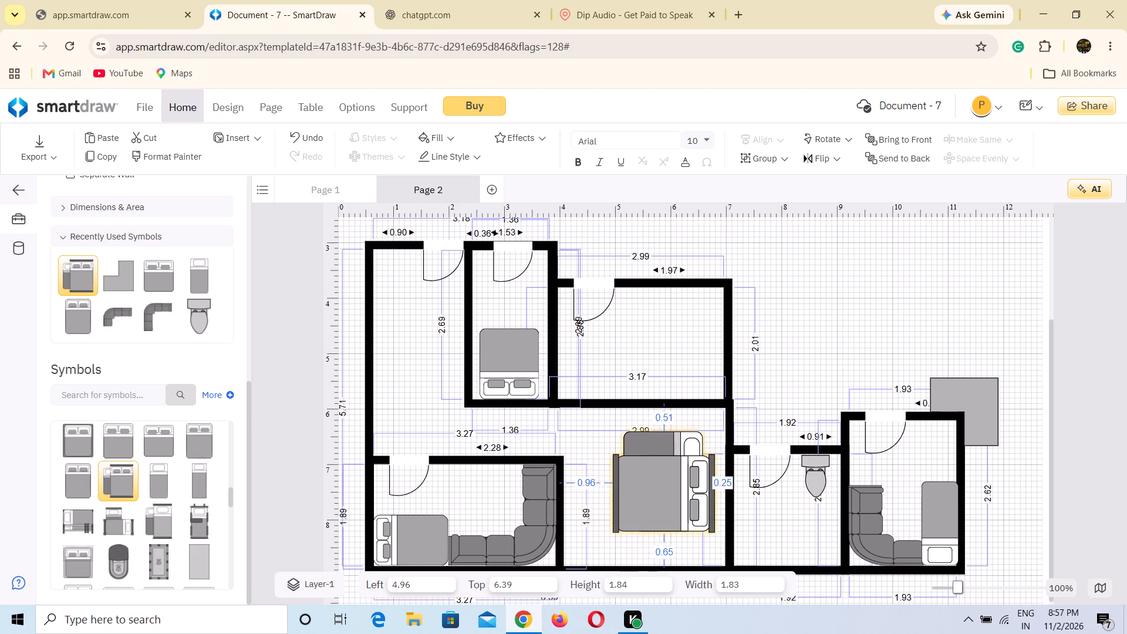
pyautogui.moveTo(660, 488); pyautogui.dragTo(672, 488)
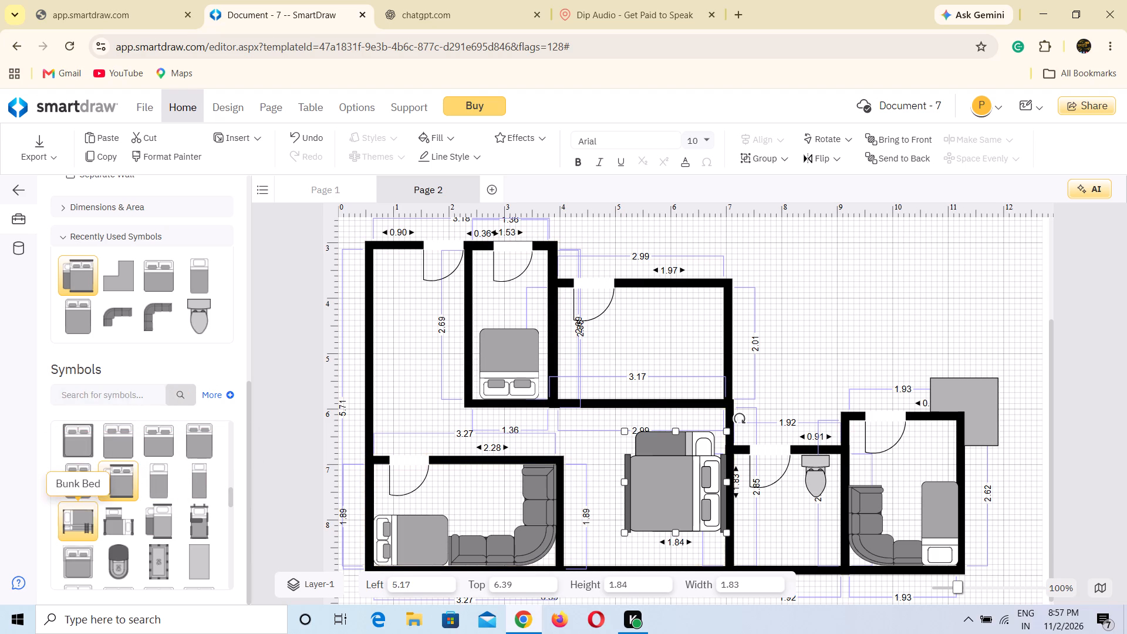
# Place a 1.91 x 1.37 two-pillow bed in the new upper room with its pillows against the right wall, at 5.30 left, 3.87 top.
pyautogui.moveTo(80, 484); pyautogui.dragTo(344, 467)
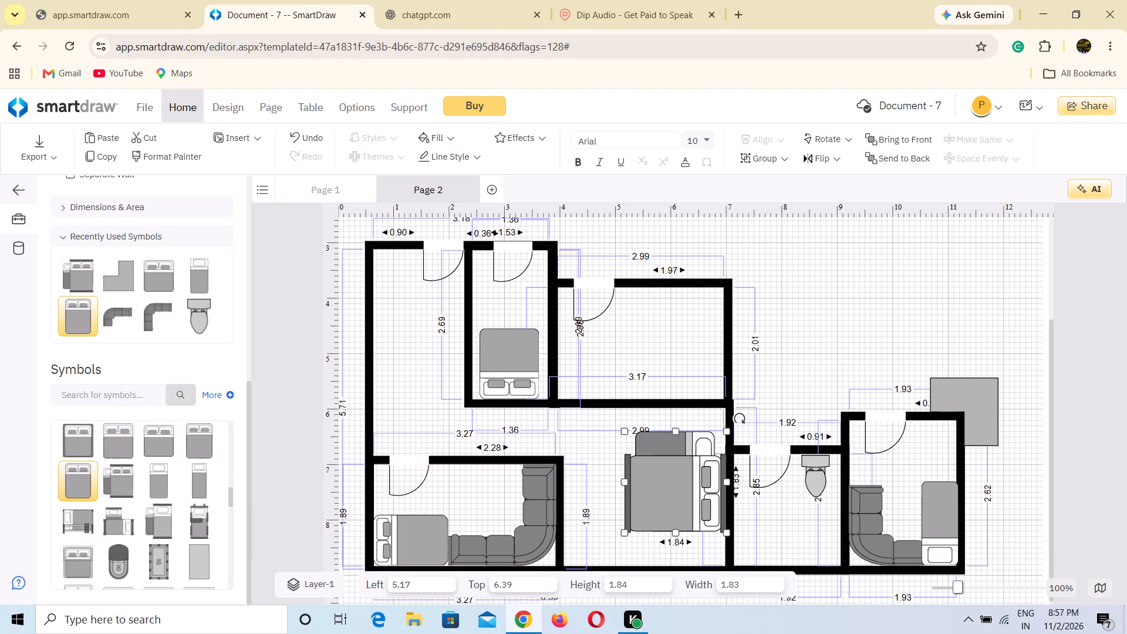
pyautogui.moveTo(344, 467); pyautogui.dragTo(660, 345)
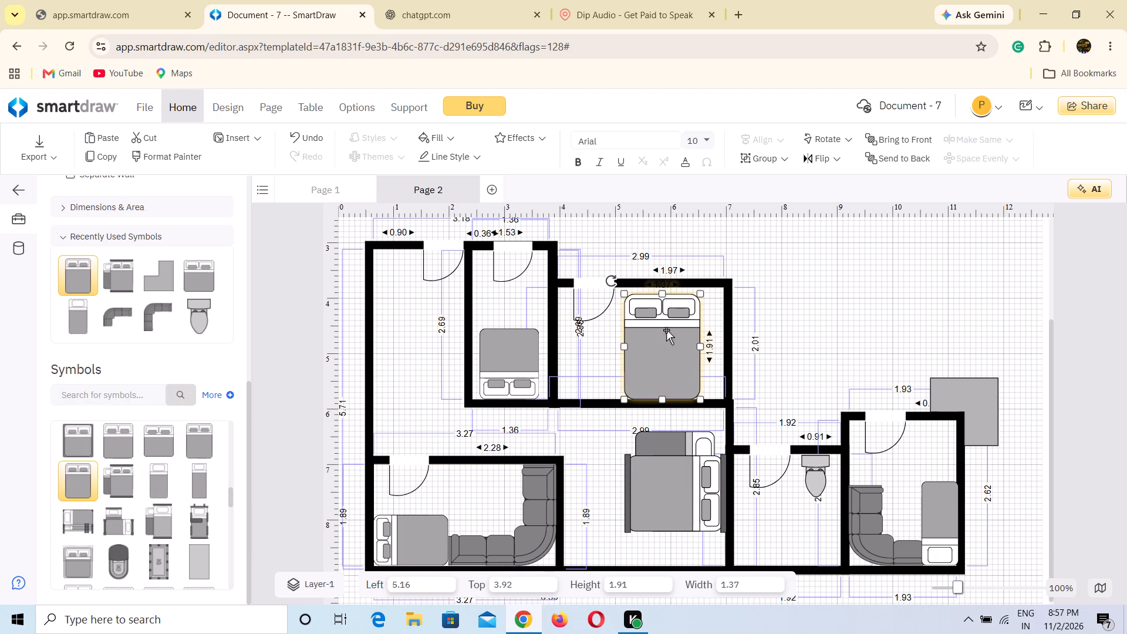
pyautogui.moveTo(609, 284); pyautogui.dragTo(629, 277)
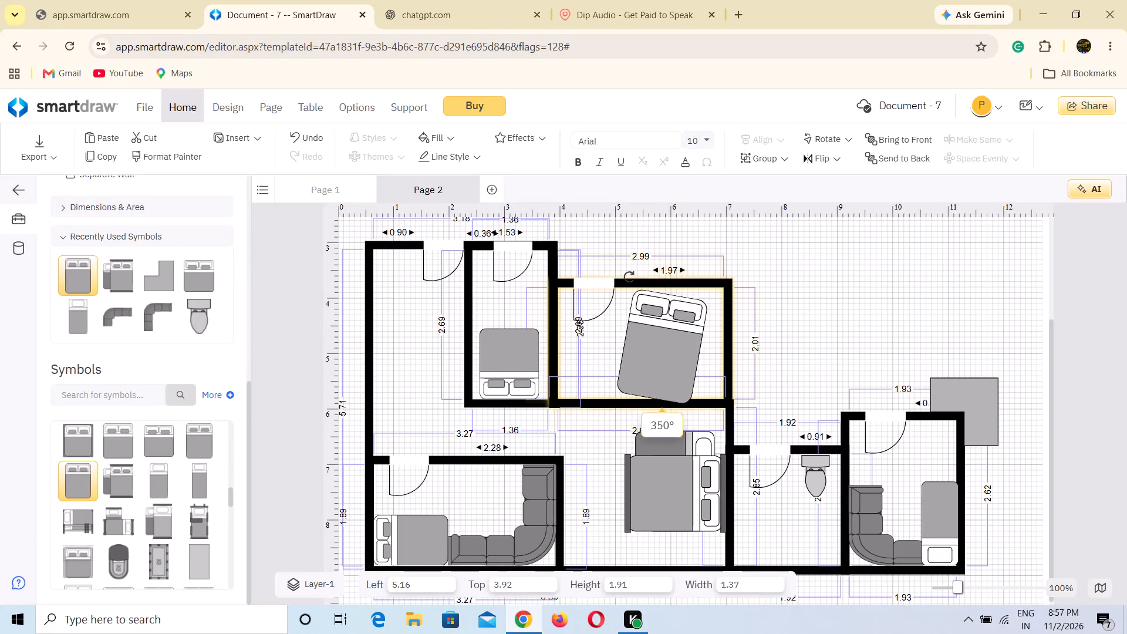
pyautogui.moveTo(629, 277); pyautogui.dragTo(691, 316)
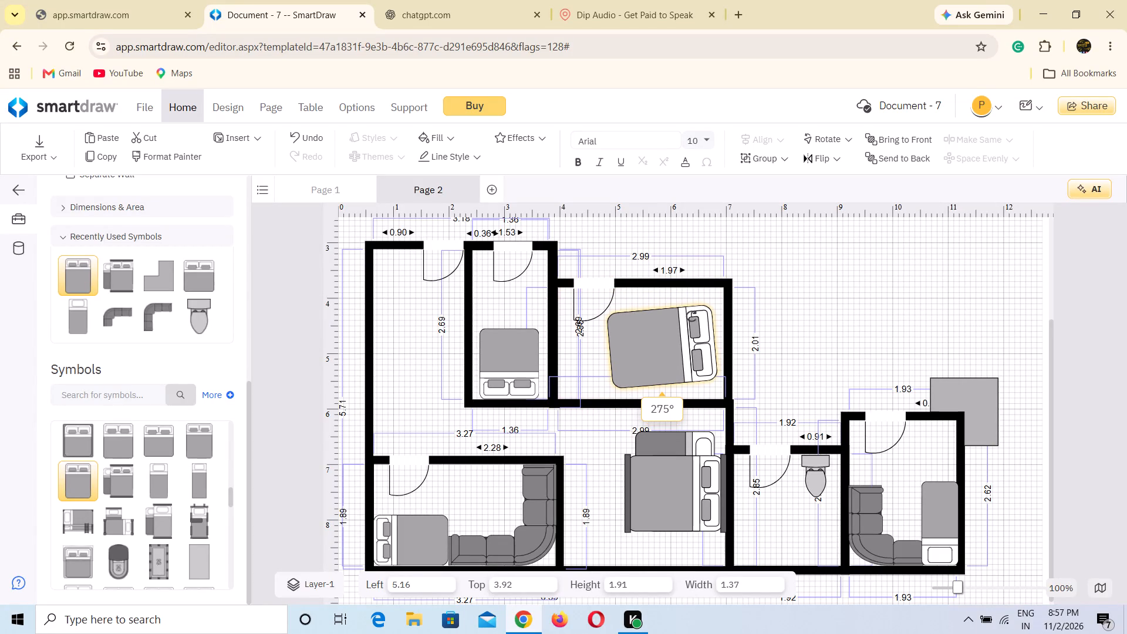
pyautogui.moveTo(691, 316); pyautogui.dragTo(688, 325)
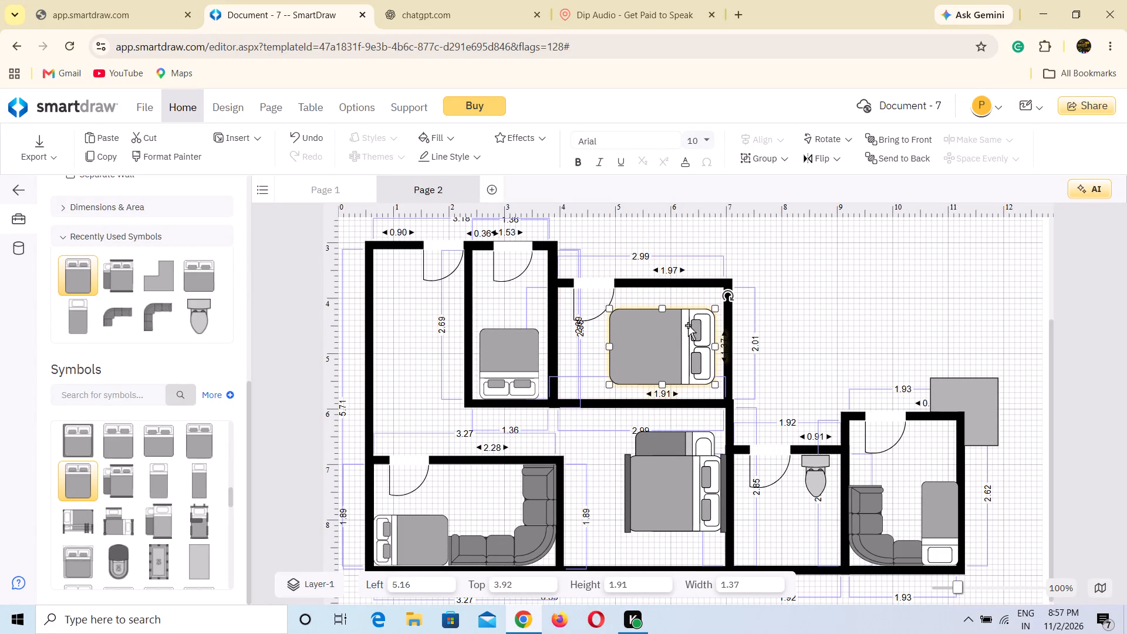
pyautogui.moveTo(645, 336); pyautogui.dragTo(650, 333)
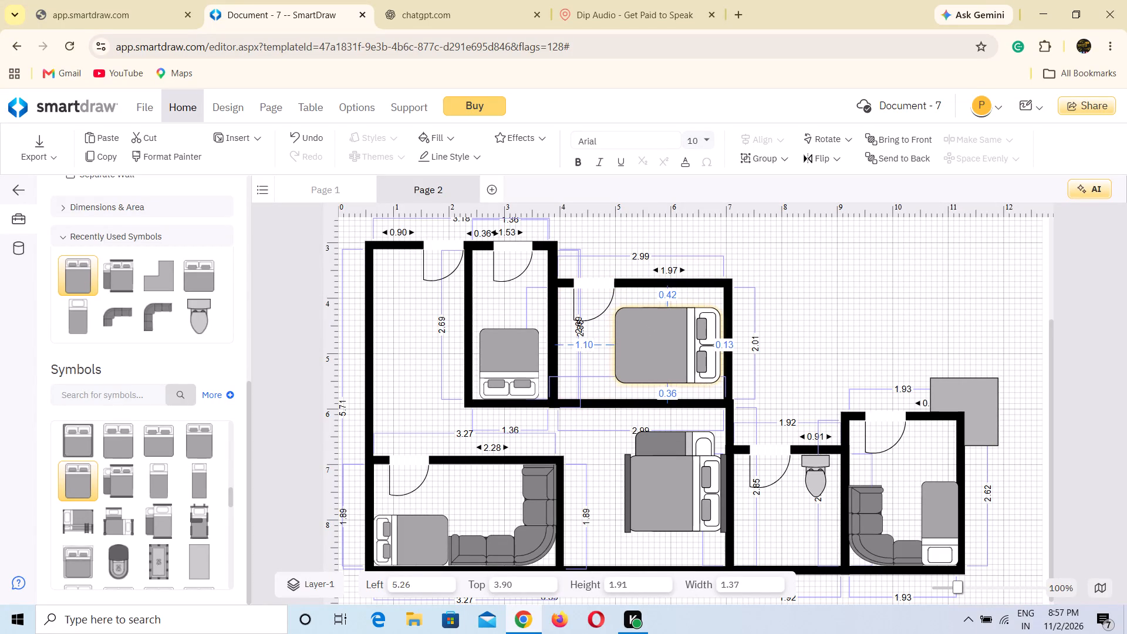
pyautogui.moveTo(650, 333); pyautogui.dragTo(652, 333)
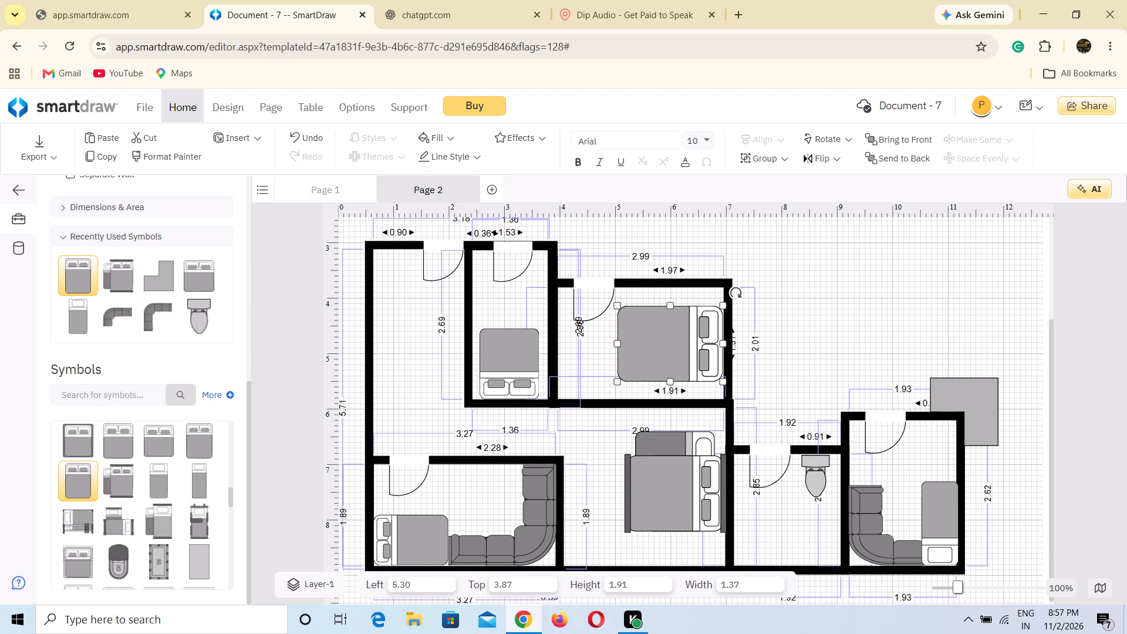
# Place a Home Care Bed symbol in the lower middle room beside the trundle bed, at 4.11 left, 6.32 top.
pyautogui.hscroll(-1, 158, 477)
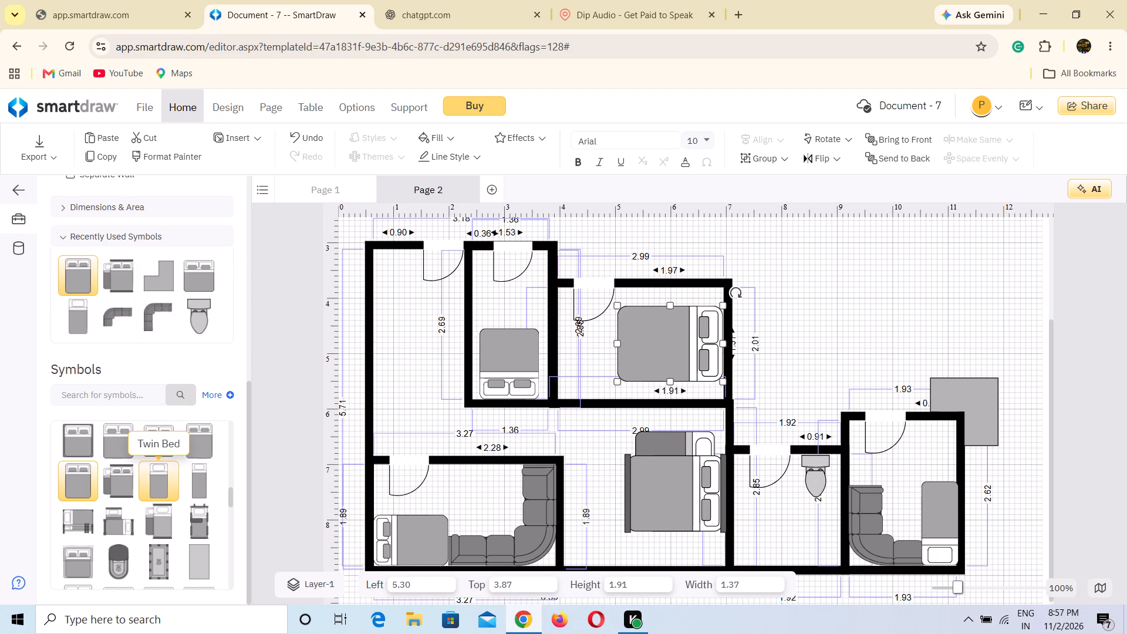
pyautogui.hscroll(-1, 158, 475)
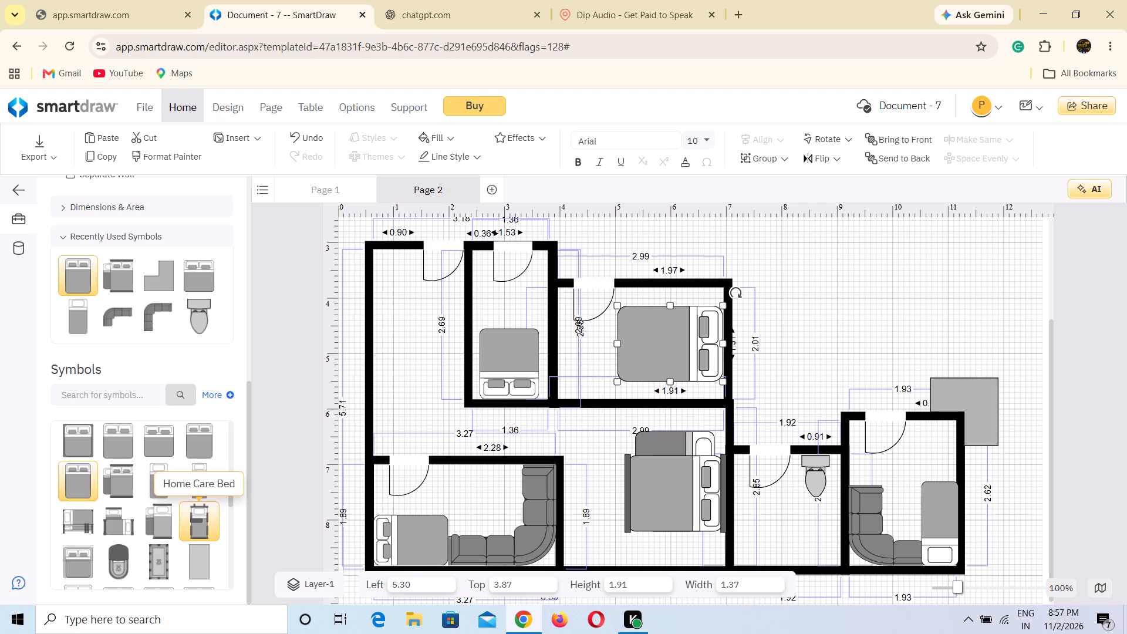
pyautogui.moveTo(201, 511); pyautogui.dragTo(532, 441)
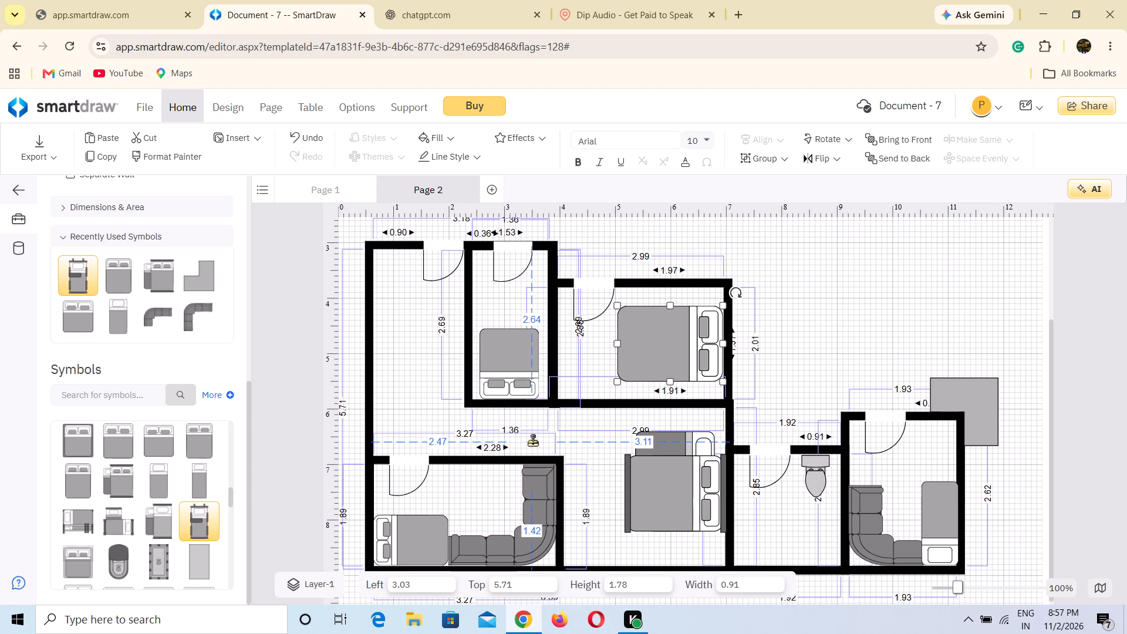
pyautogui.moveTo(532, 441); pyautogui.dragTo(454, 446)
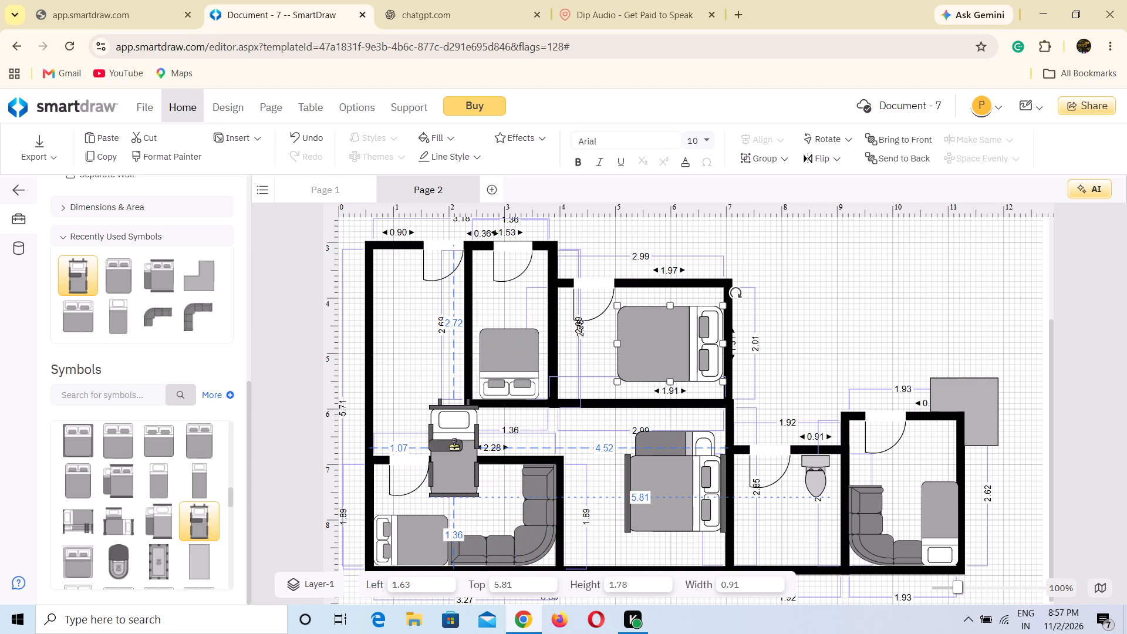
pyautogui.moveTo(454, 446); pyautogui.dragTo(600, 454)
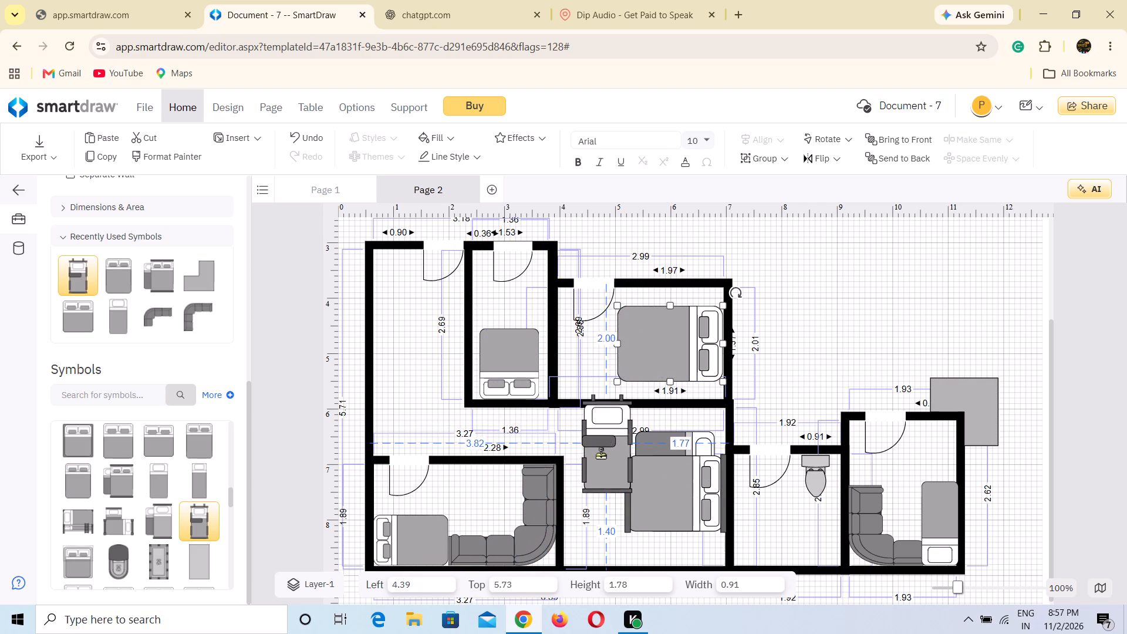
pyautogui.moveTo(600, 454); pyautogui.dragTo(589, 476)
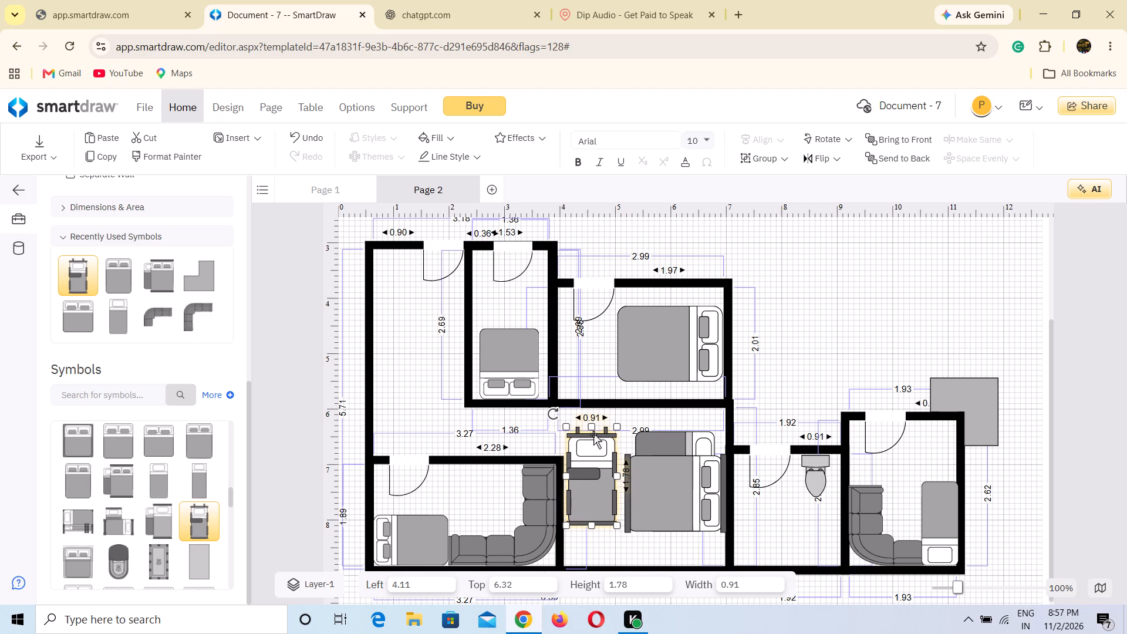
# Rotate the Home Care Bed to 180° and move it down against the lower wall, at 4.11 left, 7.04 top.
pyautogui.moveTo(553, 414); pyautogui.dragTo(635, 518)
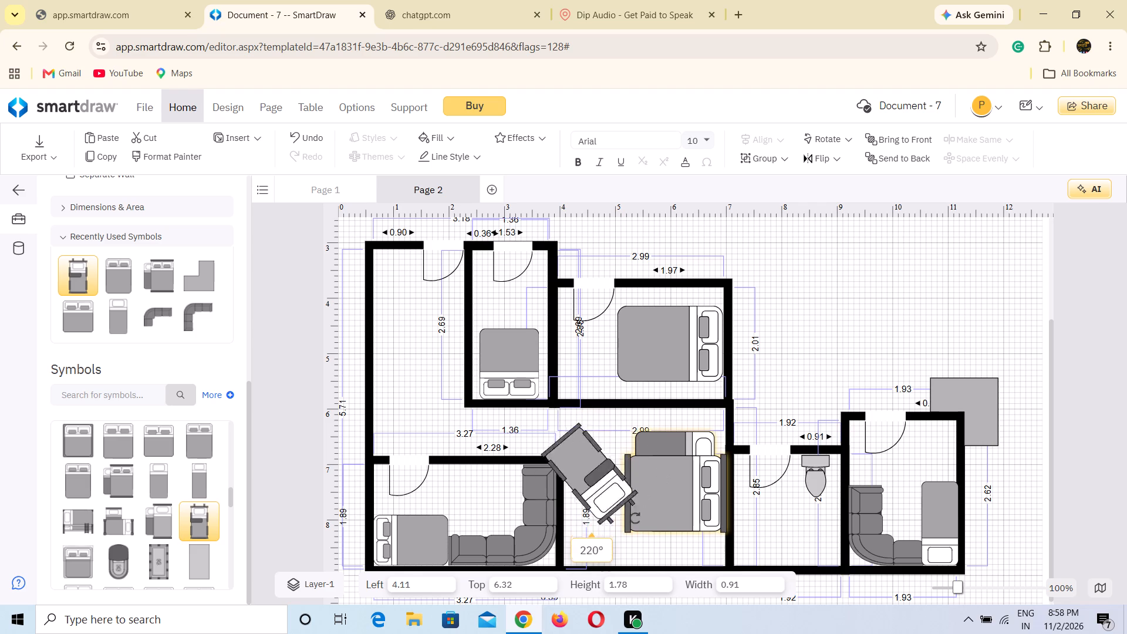
pyautogui.moveTo(635, 518); pyautogui.dragTo(626, 528)
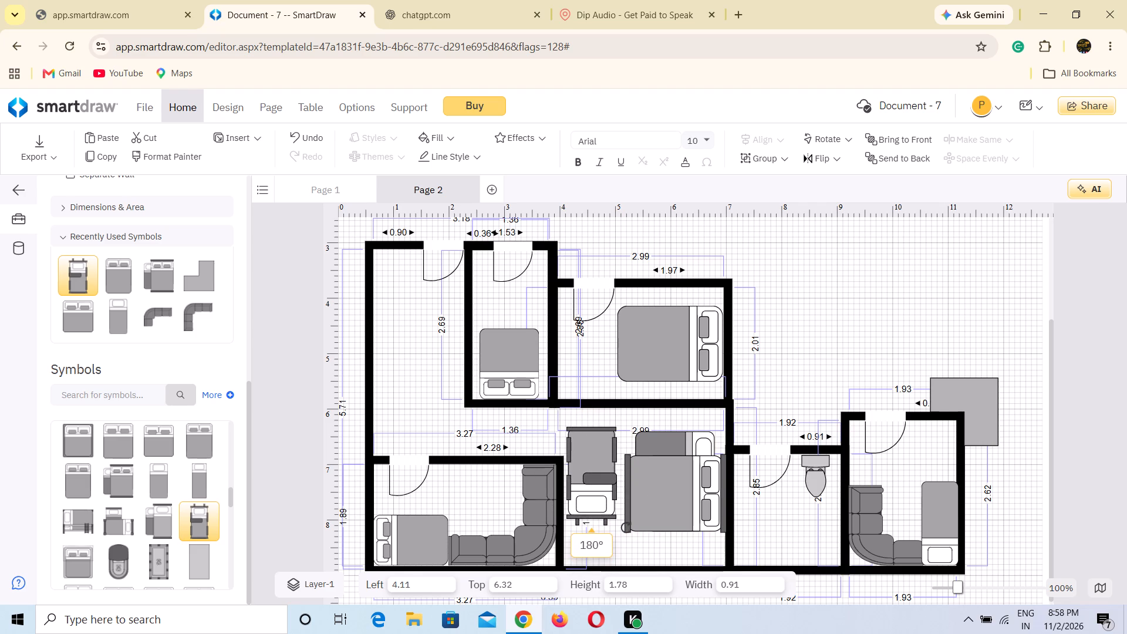
pyautogui.moveTo(626, 528); pyautogui.dragTo(626, 527)
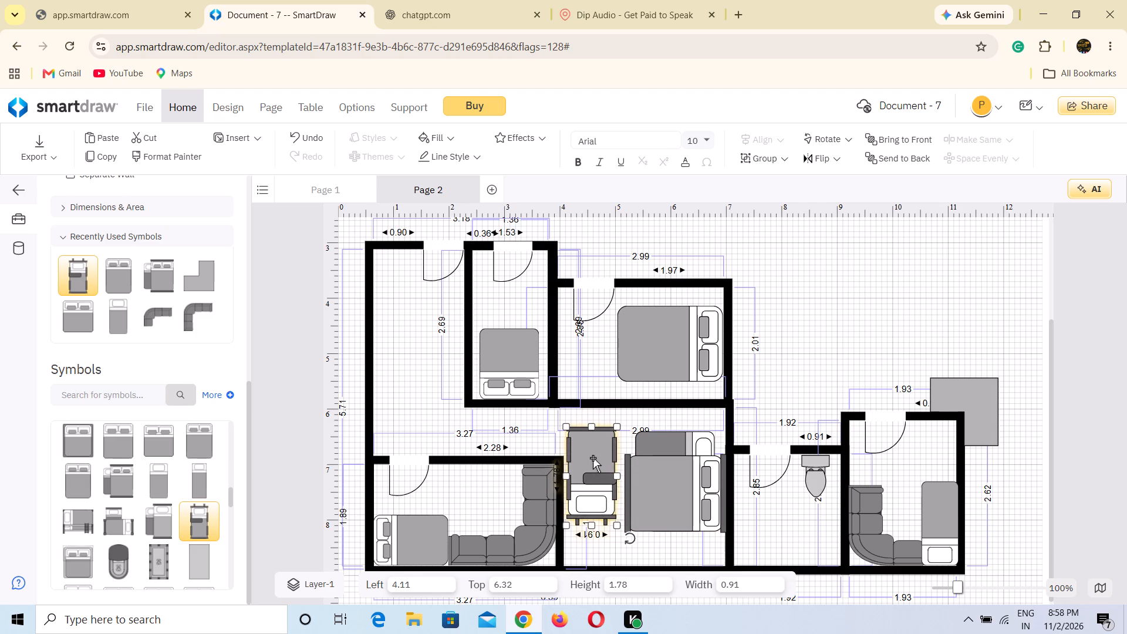
pyautogui.moveTo(593, 458); pyautogui.dragTo(598, 499)
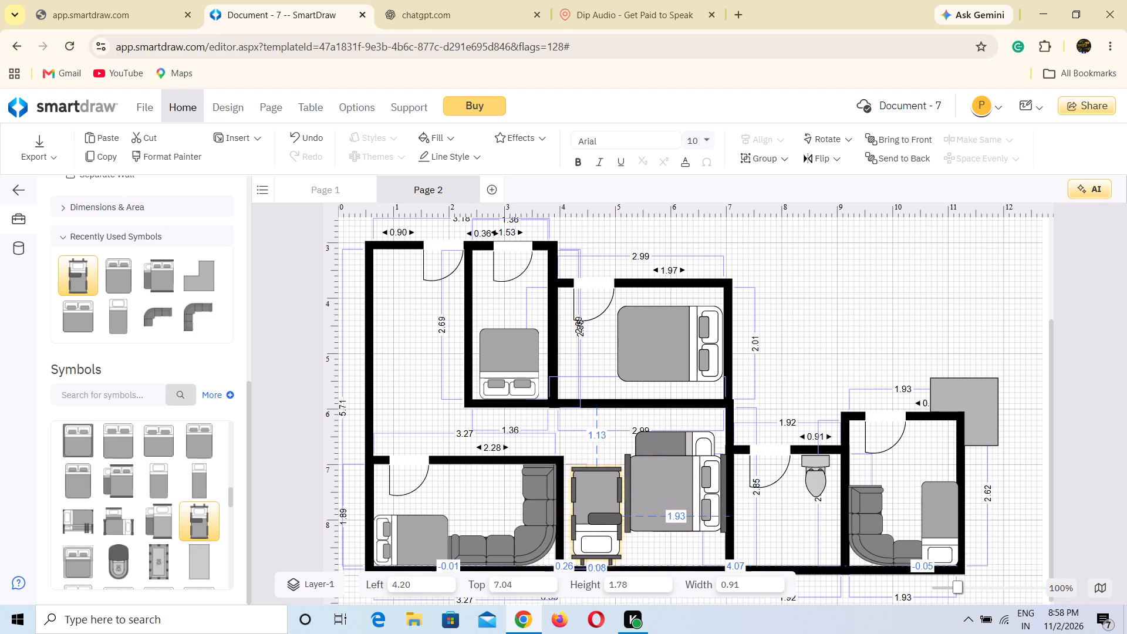
pyautogui.moveTo(598, 499); pyautogui.dragTo(595, 501)
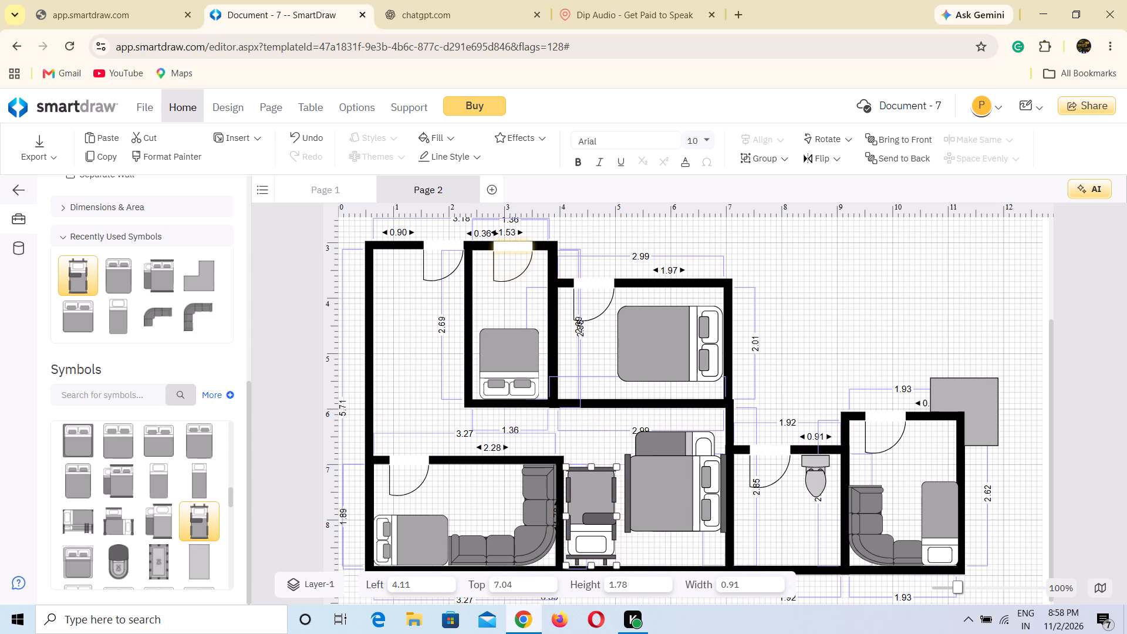
# Place a 10 x 10 Room symbol directly above the far-right room with their left walls aligned, at 9.22 left, 2.82 top.
pyautogui.scroll(1, 110, 393)
pyautogui.scroll(-2, 110, 393)
pyautogui.scroll(-1, 134, 487)
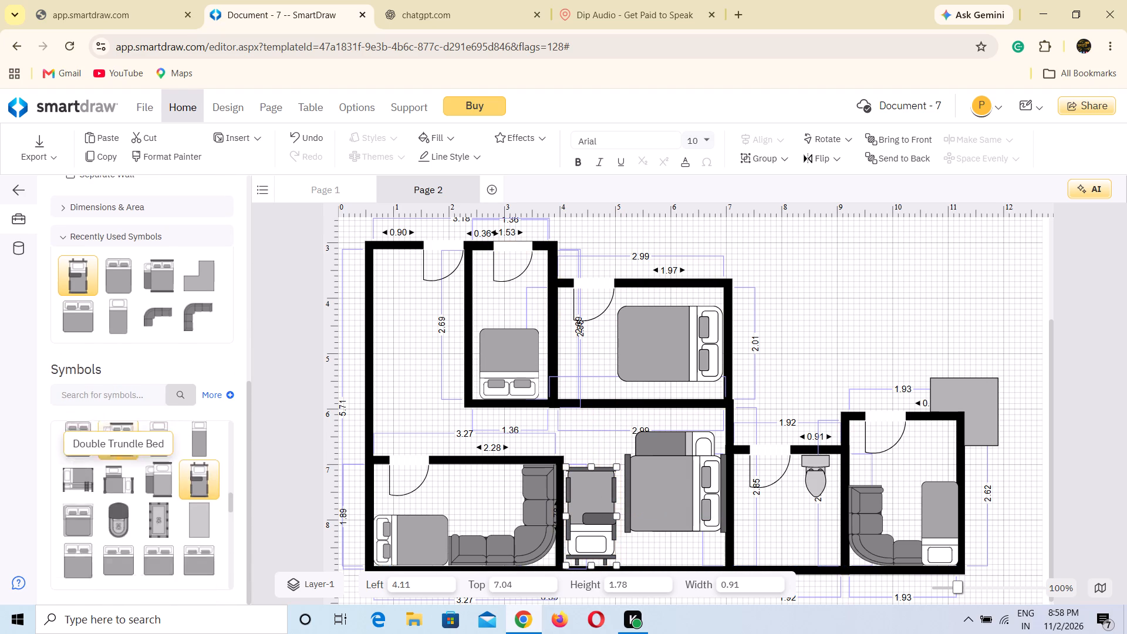
pyautogui.scroll(-1, 134, 487)
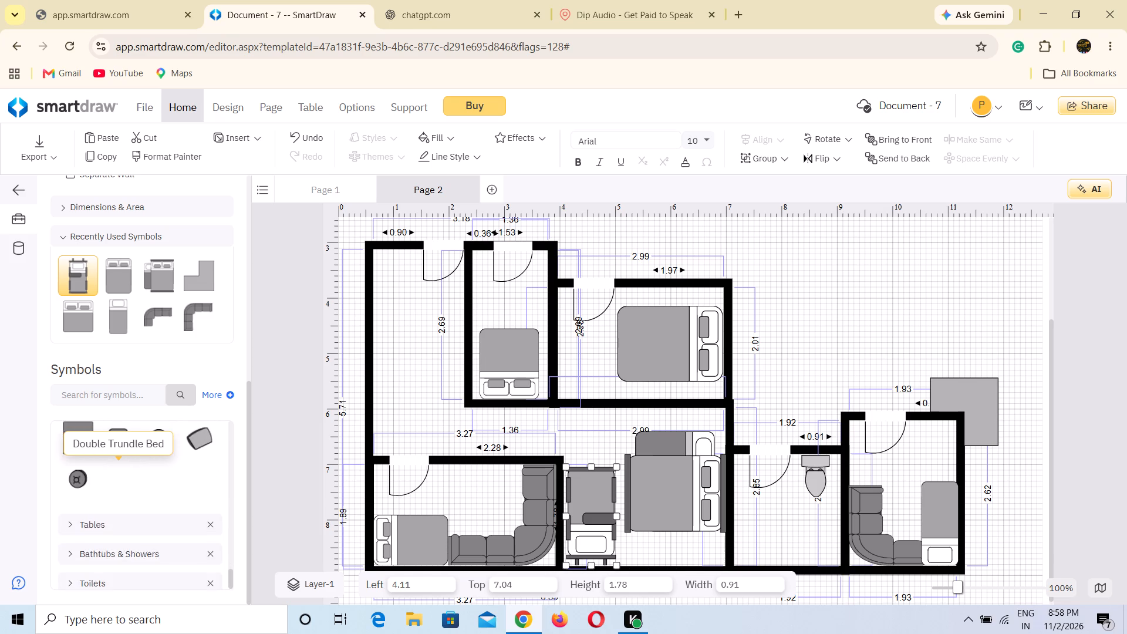
pyautogui.scroll(-1, 134, 487)
pyautogui.scroll(1, 134, 487)
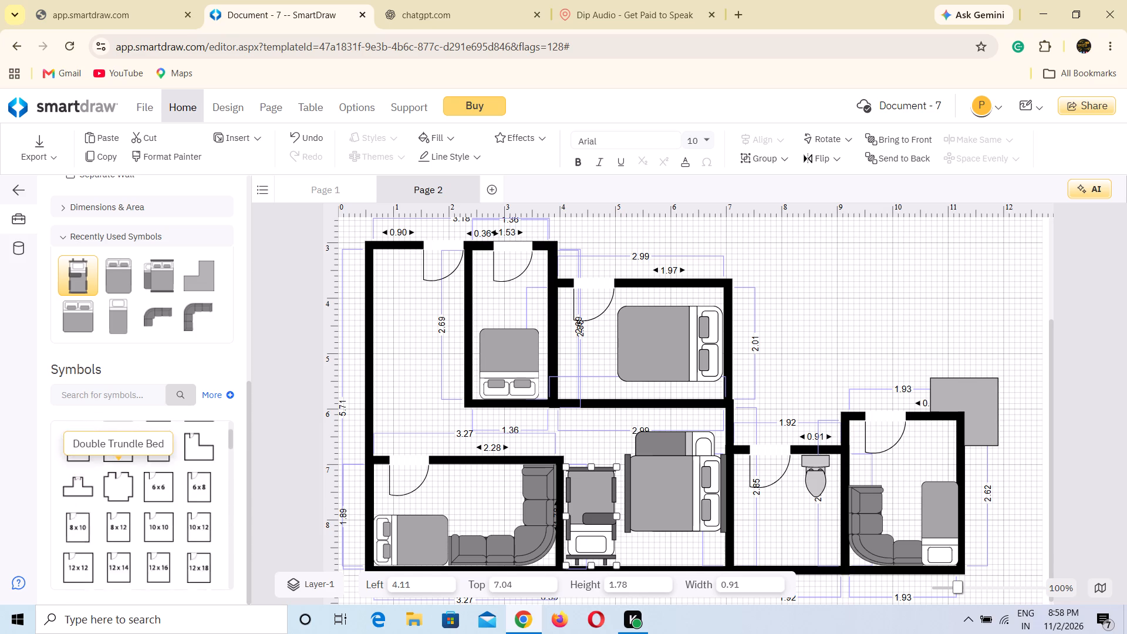
pyautogui.scroll(1, 134, 487)
pyautogui.scroll(-1, 134, 487)
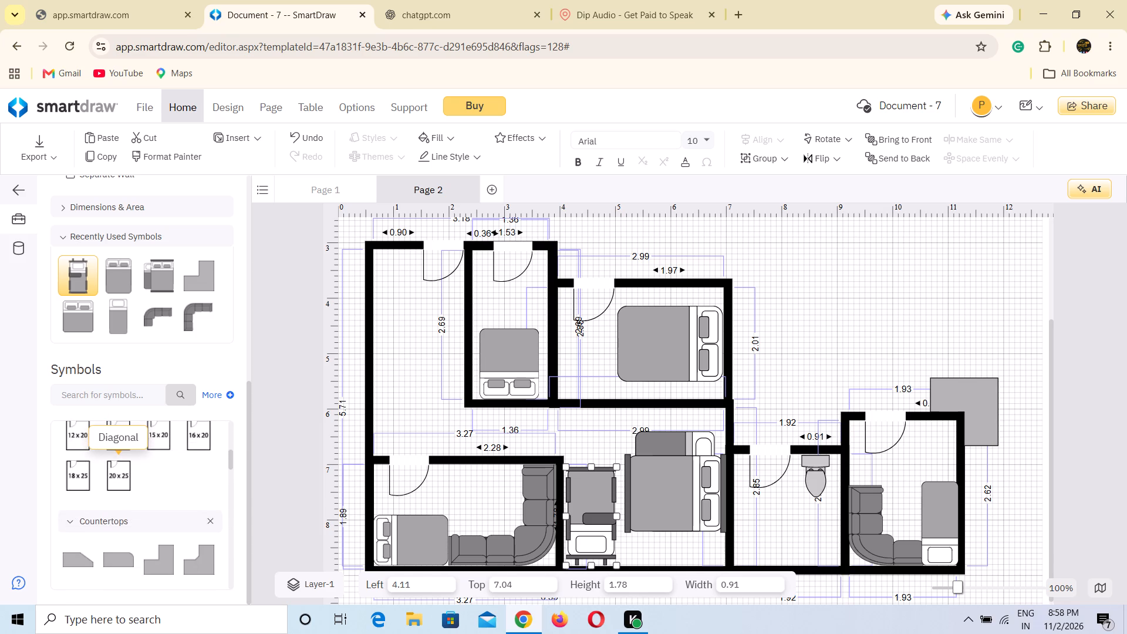
pyautogui.scroll(1, 134, 487)
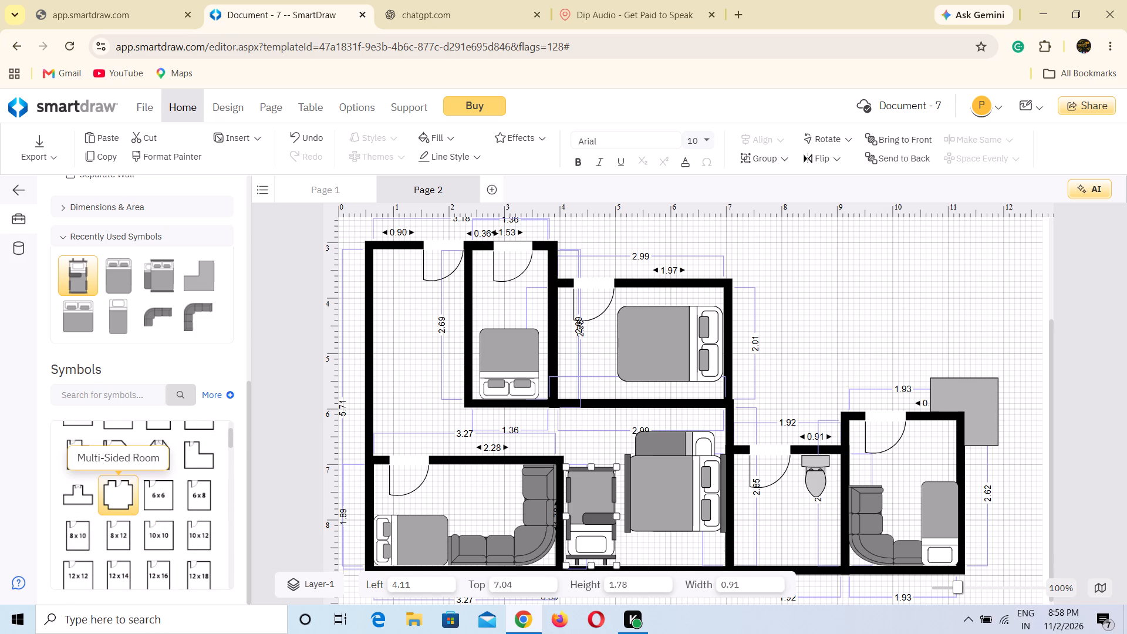
pyautogui.scroll(-1, 134, 487)
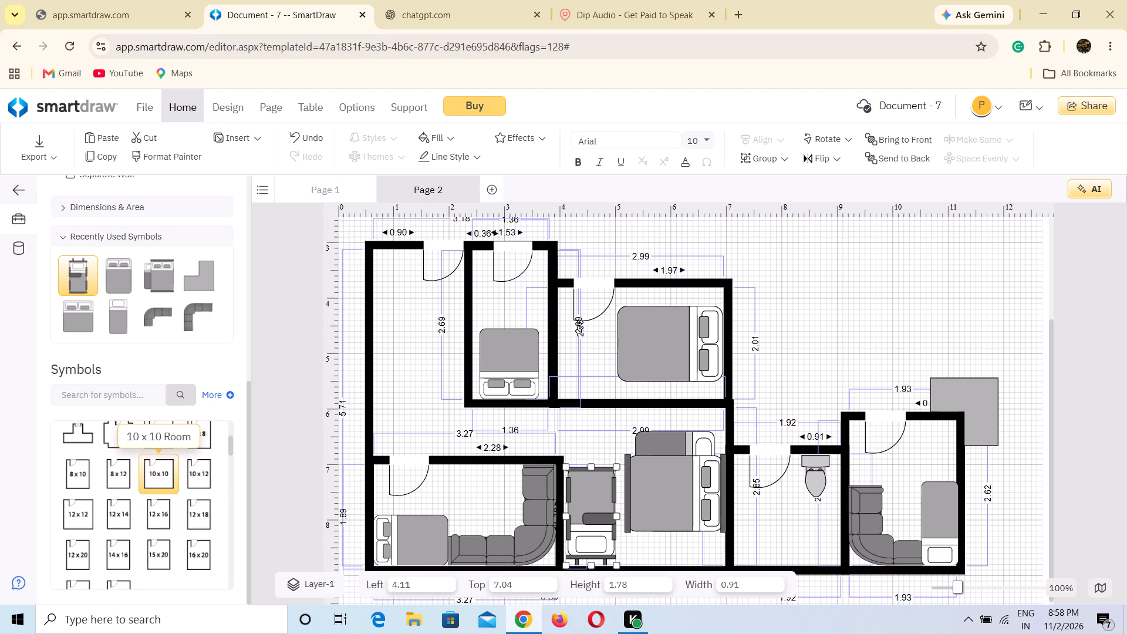
pyautogui.moveTo(156, 482); pyautogui.dragTo(663, 388)
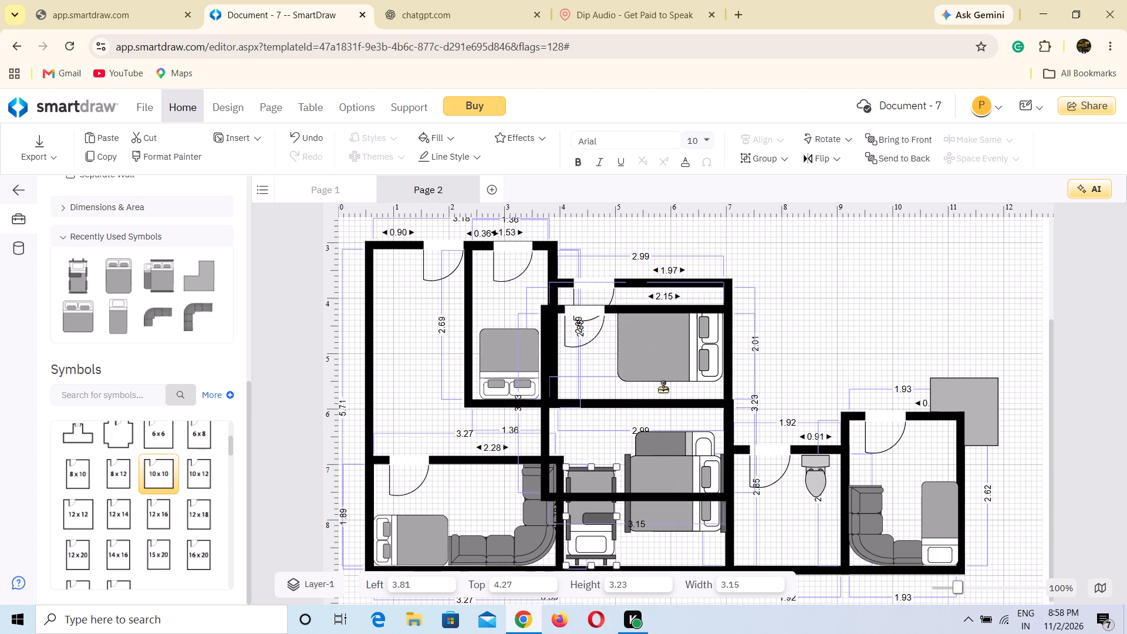
pyautogui.moveTo(663, 388); pyautogui.dragTo(895, 300)
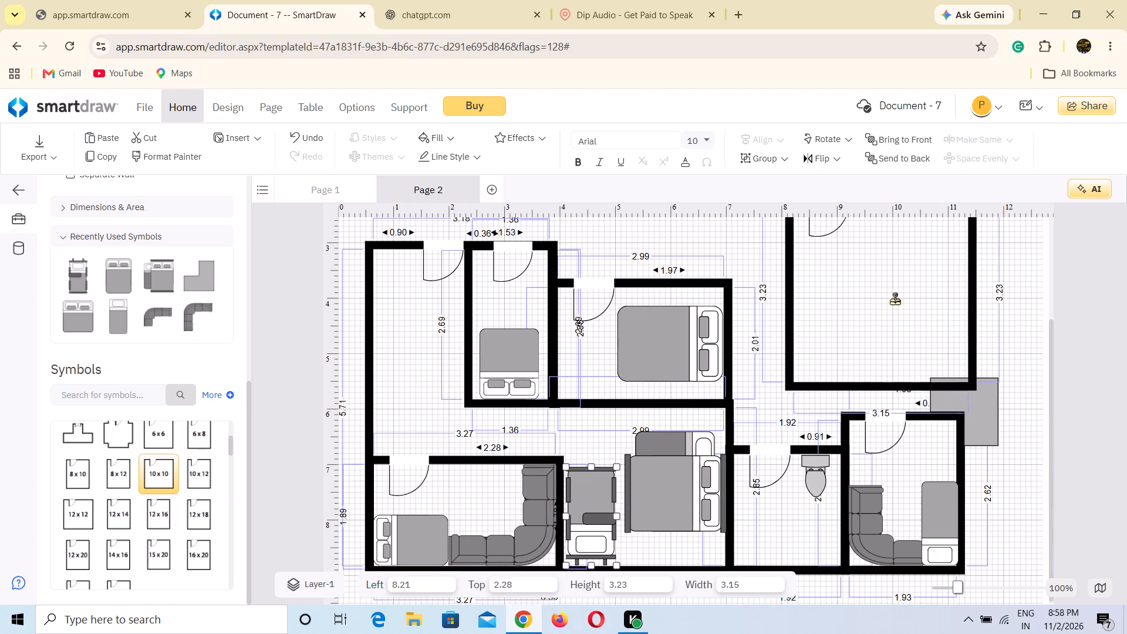
pyautogui.moveTo(895, 300); pyautogui.dragTo(902, 321)
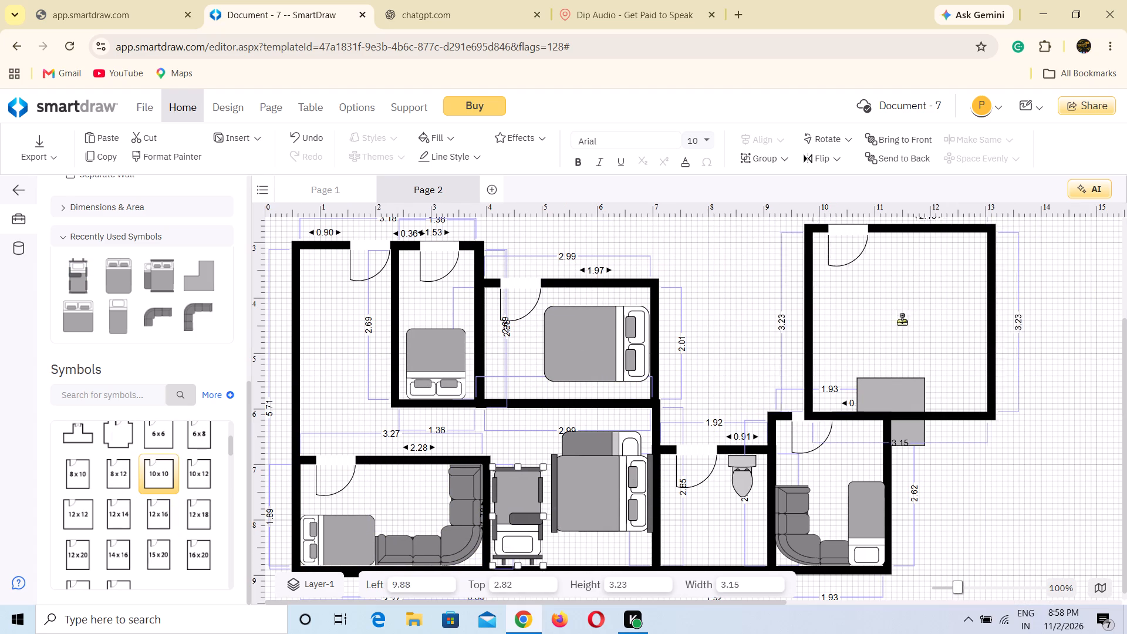
pyautogui.moveTo(902, 321); pyautogui.dragTo(869, 319)
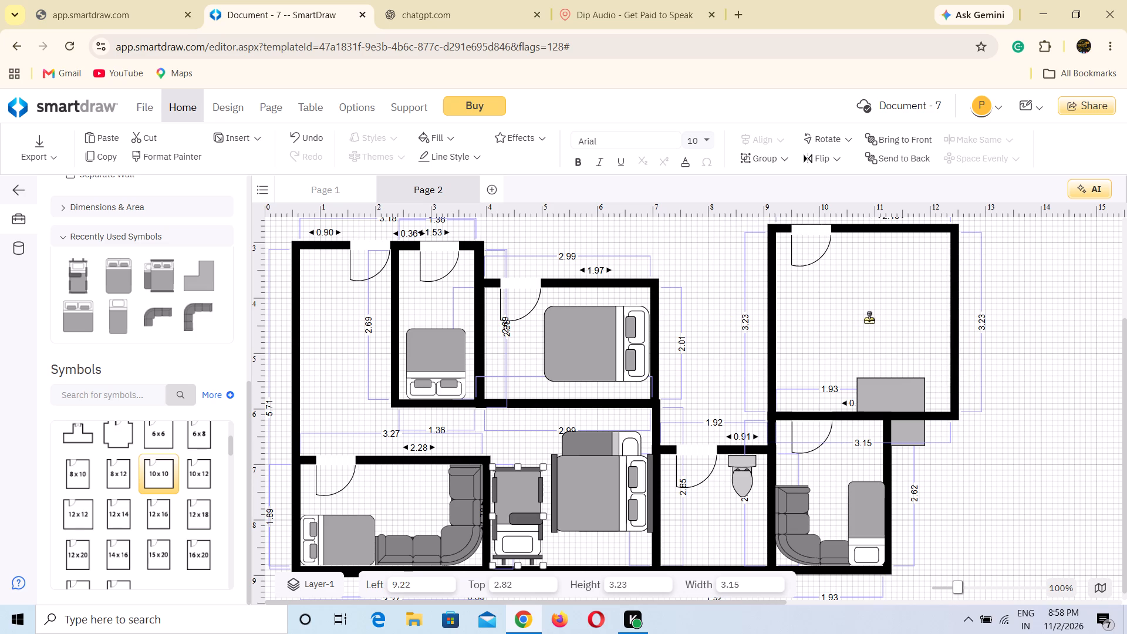
pyautogui.moveTo(869, 319); pyautogui.dragTo(869, 318)
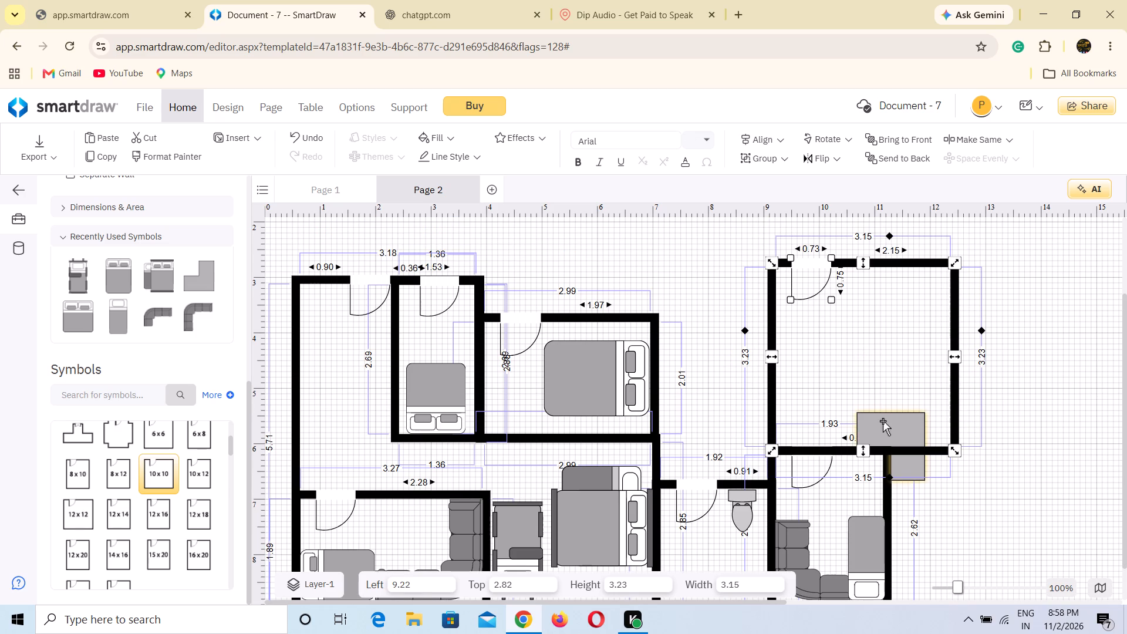
# Move the L-shaped counter out of the new room to the upper middle bedroom's outer top-right corner, at 6.48 left, 3.05 top.
pyautogui.moveTo(883, 422); pyautogui.dragTo(751, 436)
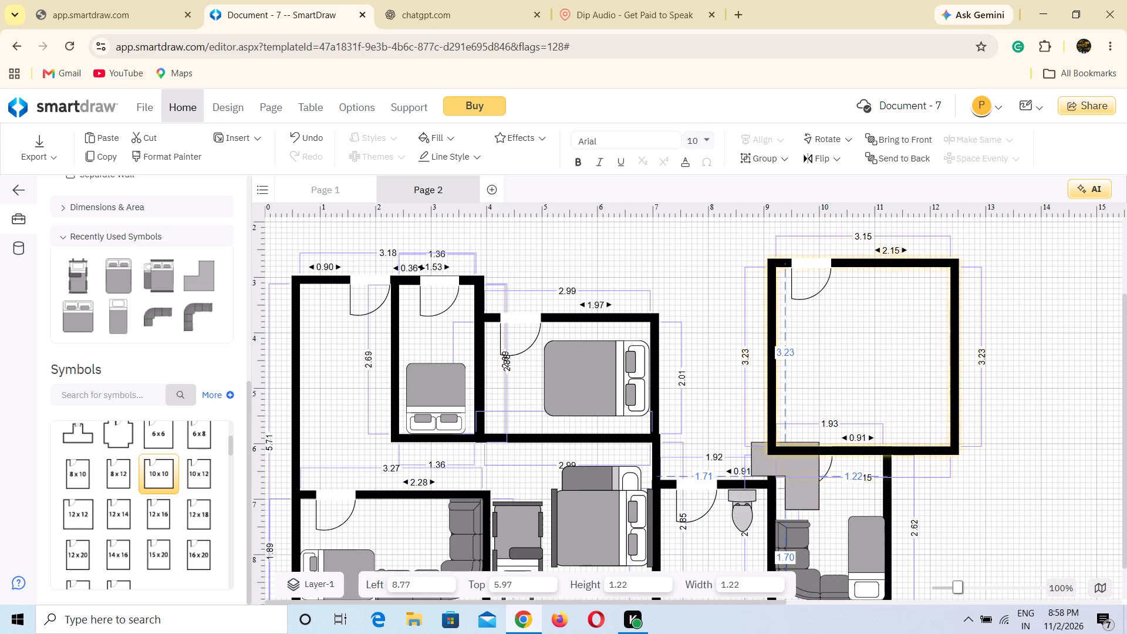
pyautogui.moveTo(751, 436); pyautogui.dragTo(657, 285)
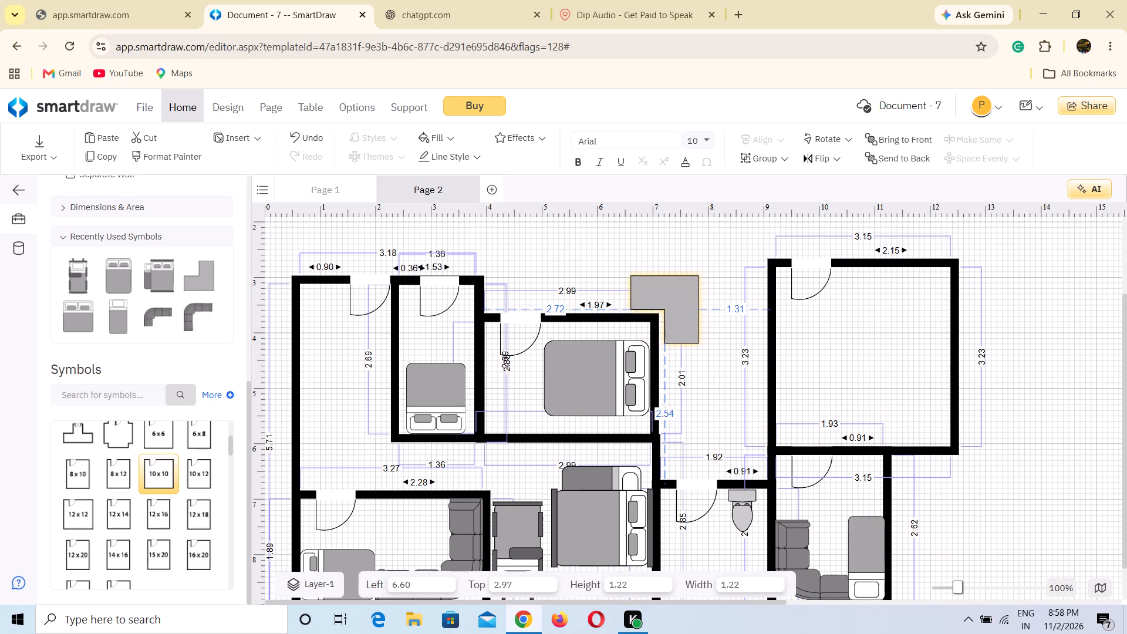
pyautogui.moveTo(657, 285); pyautogui.dragTo(652, 288)
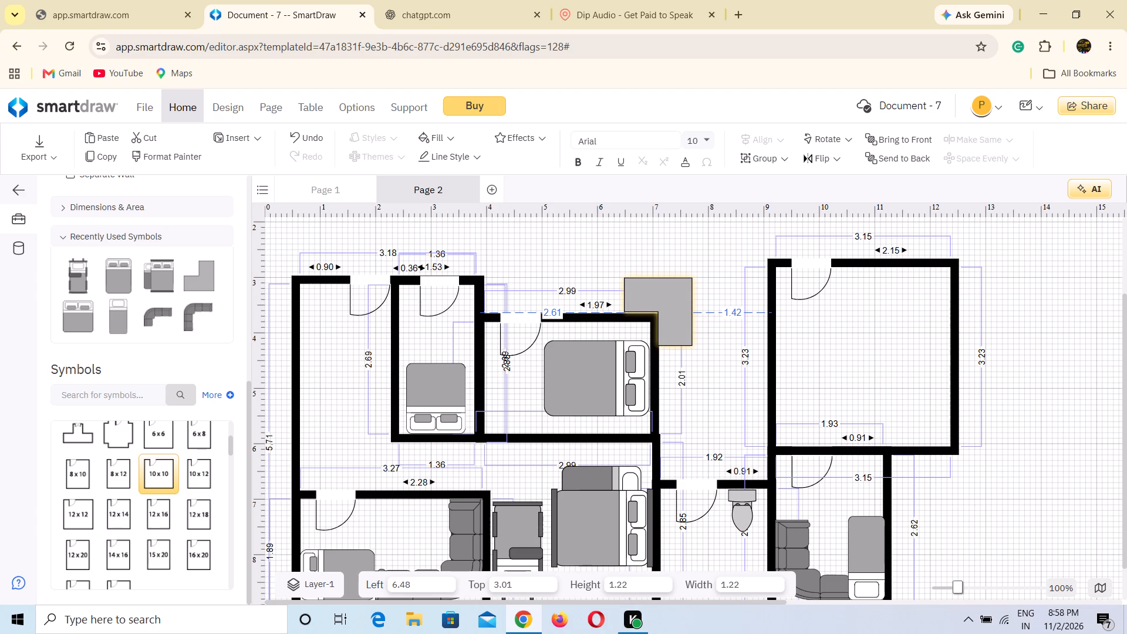
pyautogui.moveTo(652, 288); pyautogui.dragTo(652, 290)
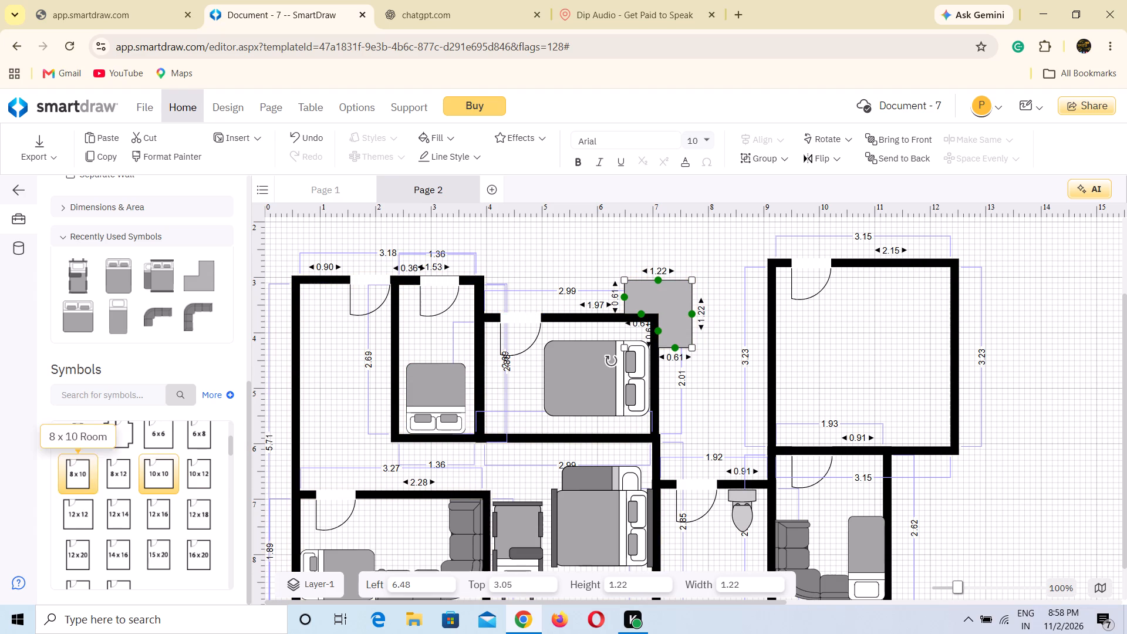
# Place a 1.93 x 2.03 two-pillow bed in the new 10 x 10 room, rotated to 180° in its lower right corner, at 10.42 left, 3.99 top.
pyautogui.moveTo(82, 318); pyautogui.dragTo(734, 380)
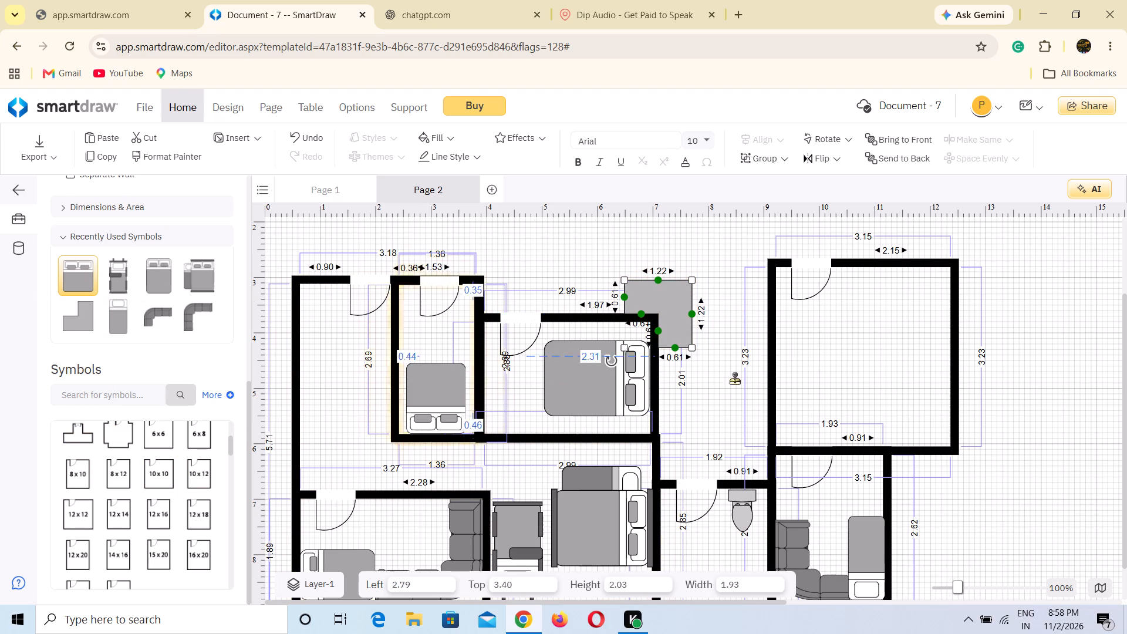
pyautogui.moveTo(734, 380); pyautogui.dragTo(843, 364)
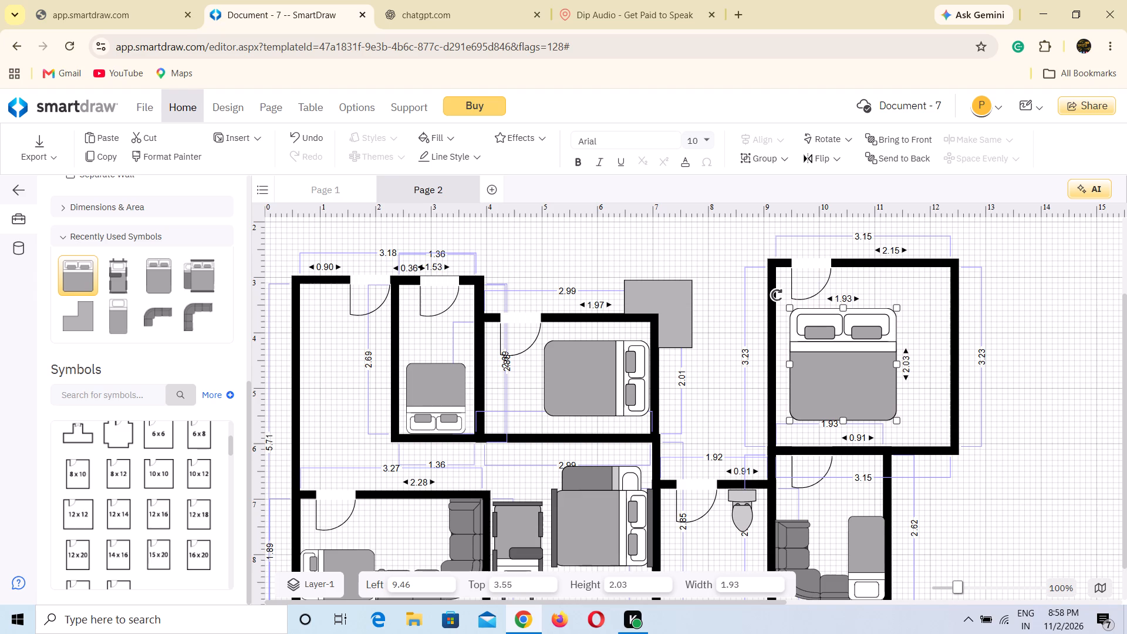
pyautogui.moveTo(774, 295); pyautogui.dragTo(875, 367)
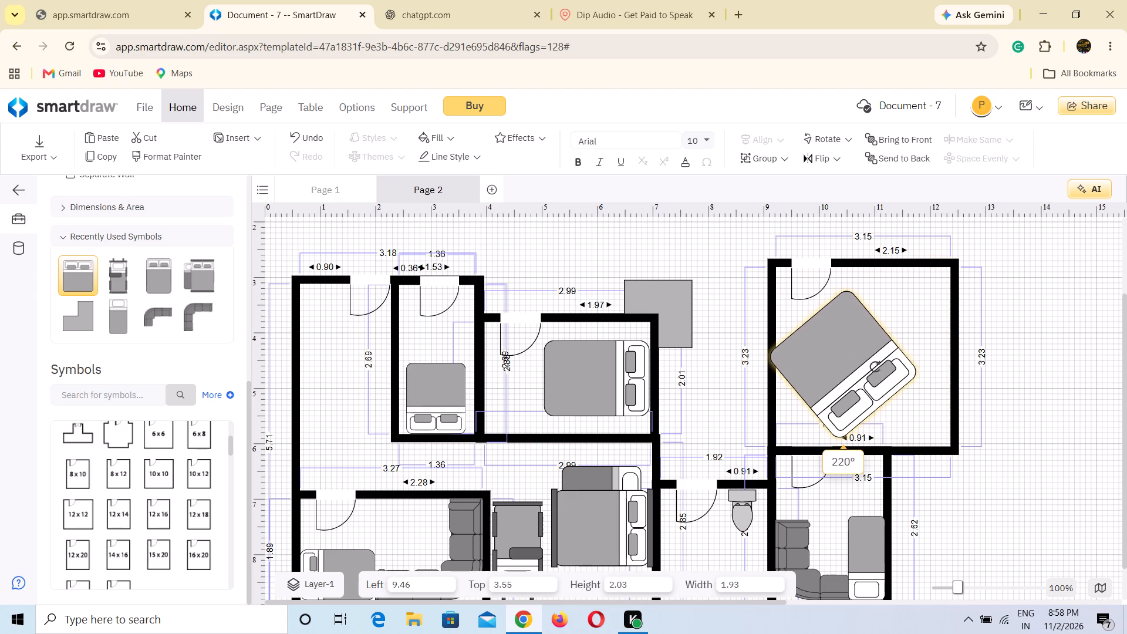
pyautogui.moveTo(875, 367); pyautogui.dragTo(858, 376)
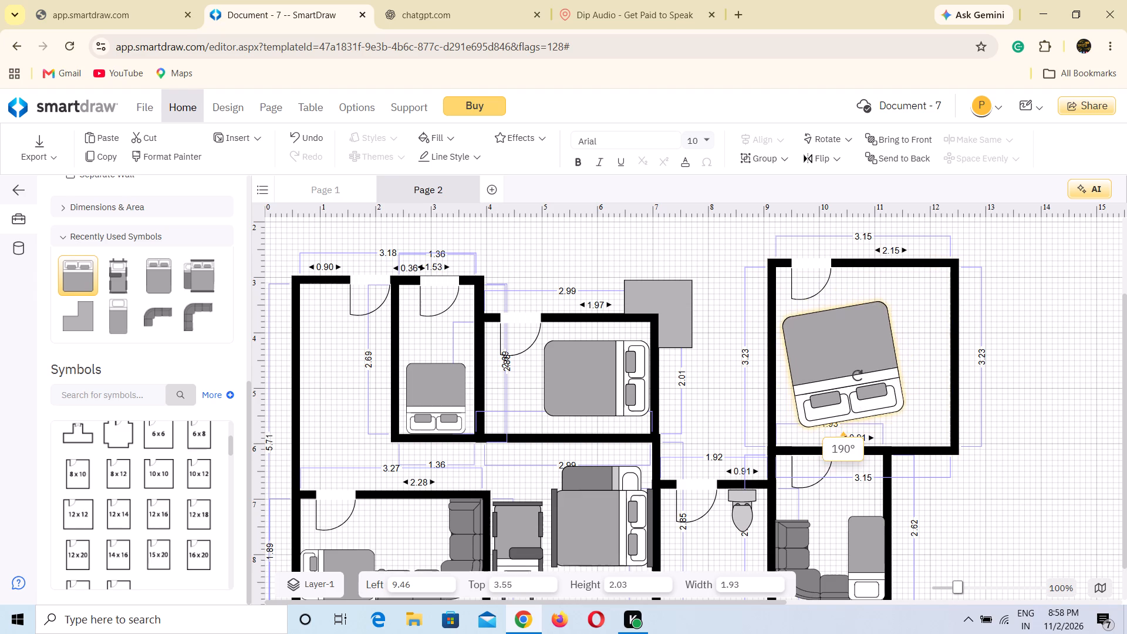
pyautogui.moveTo(858, 376); pyautogui.dragTo(856, 377)
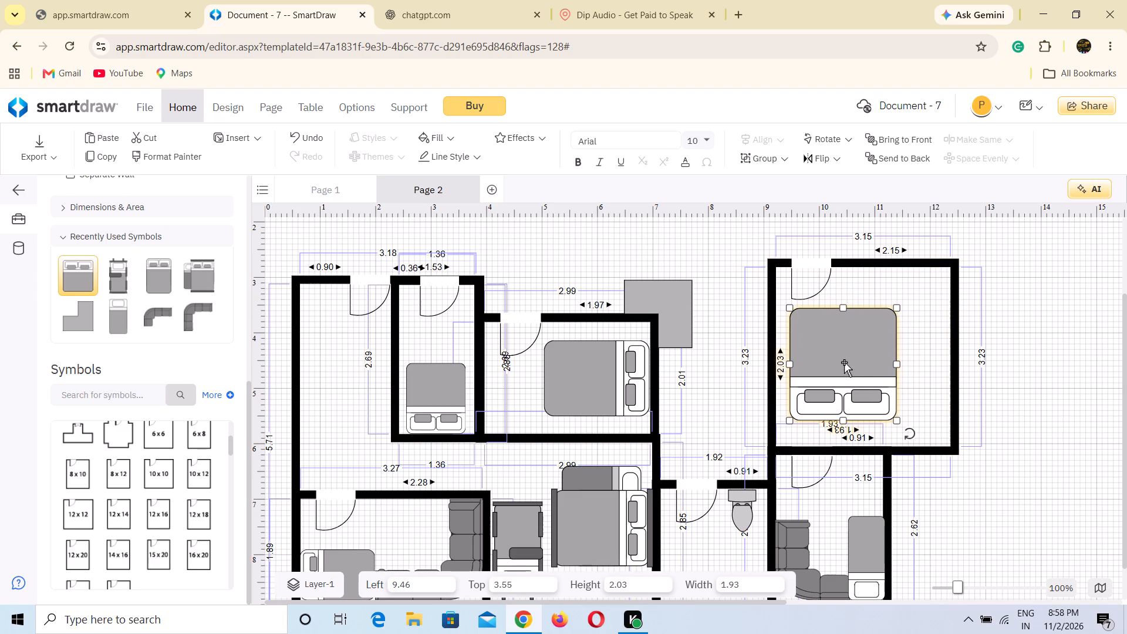
pyautogui.moveTo(837, 360); pyautogui.dragTo(886, 385)
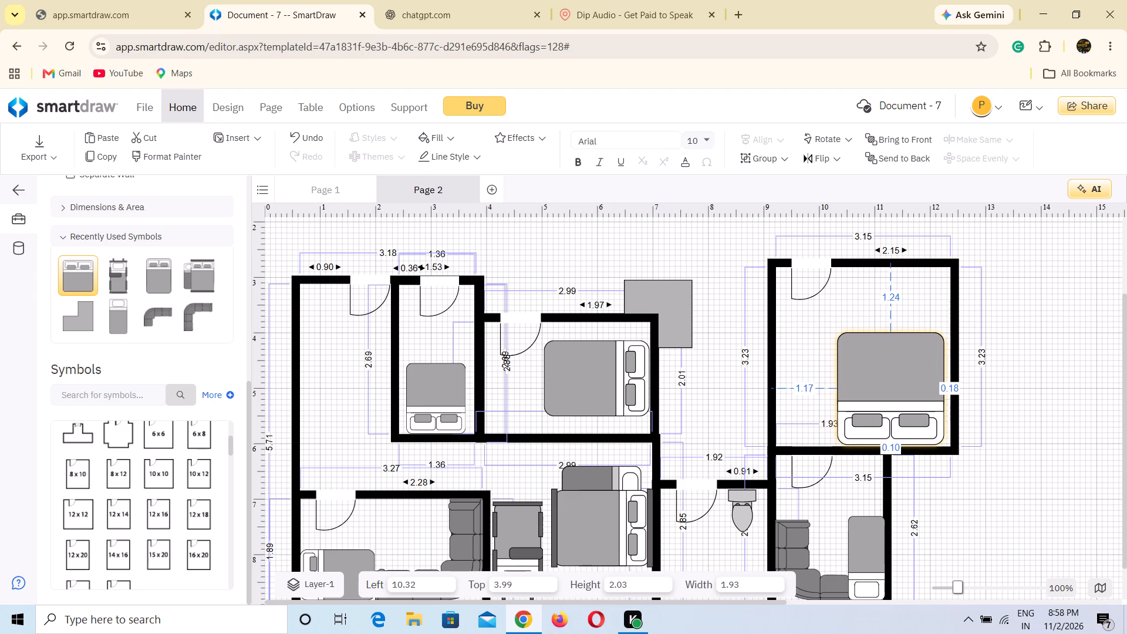
pyautogui.moveTo(886, 385); pyautogui.dragTo(890, 384)
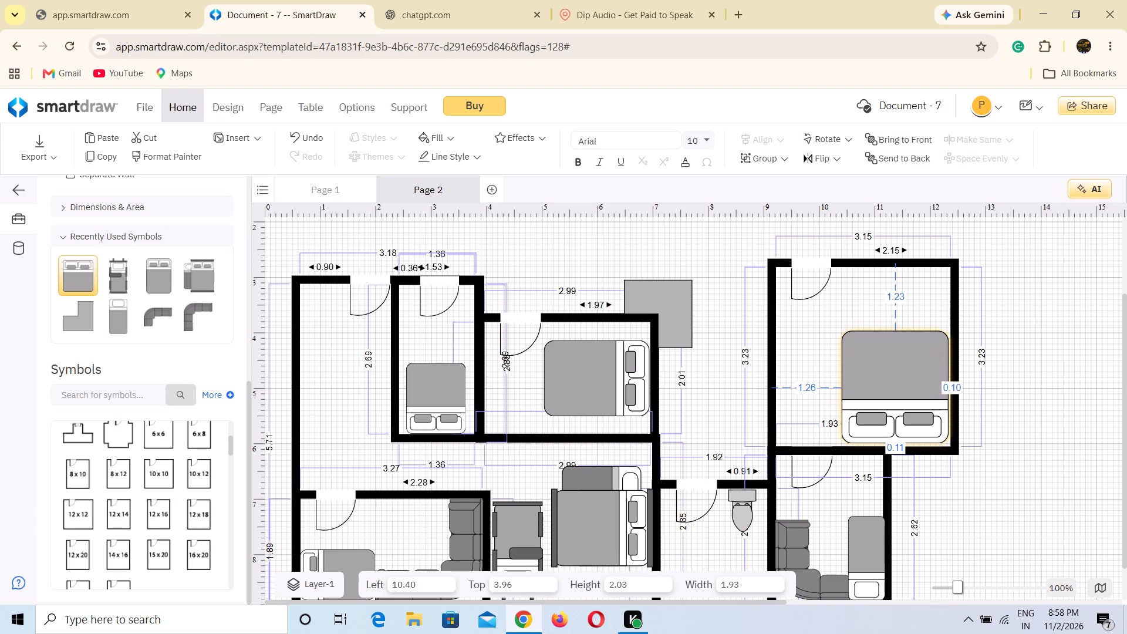
pyautogui.moveTo(890, 384); pyautogui.dragTo(890, 385)
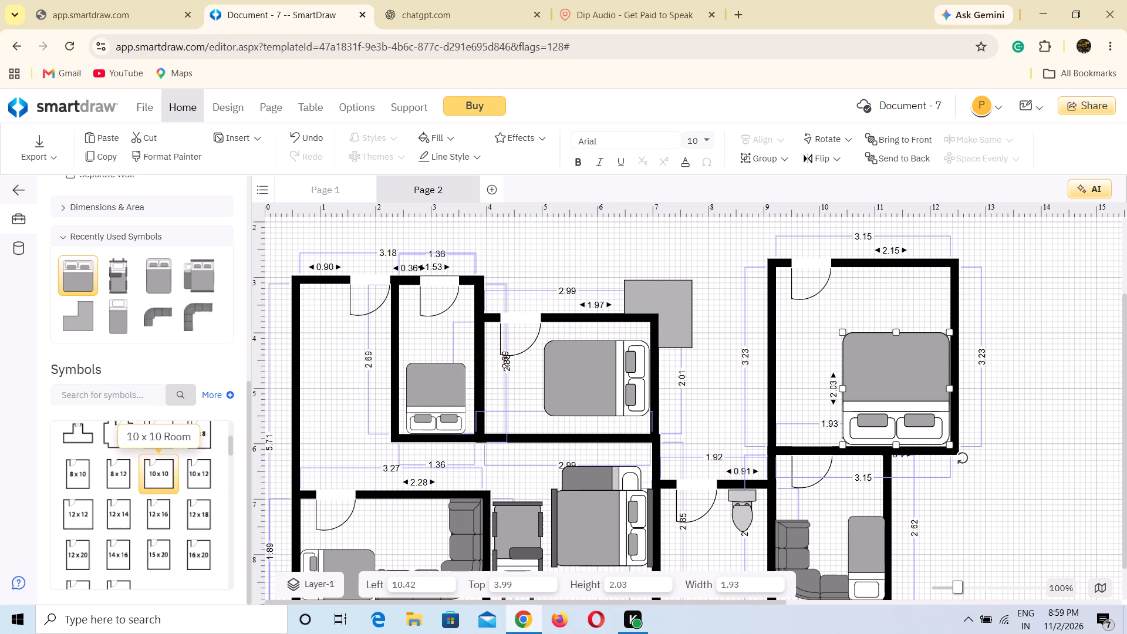
# Place a 1.27 x 0.63 Dupont Counter on the toilet room's upper wall, beside the upper middle bedroom's lower right corner, at 6.03 top.
pyautogui.hscroll(-1, 160, 461)
pyautogui.scroll(-1, 160, 461)
pyautogui.scroll(1, 160, 461)
pyautogui.scroll(-1, 160, 461)
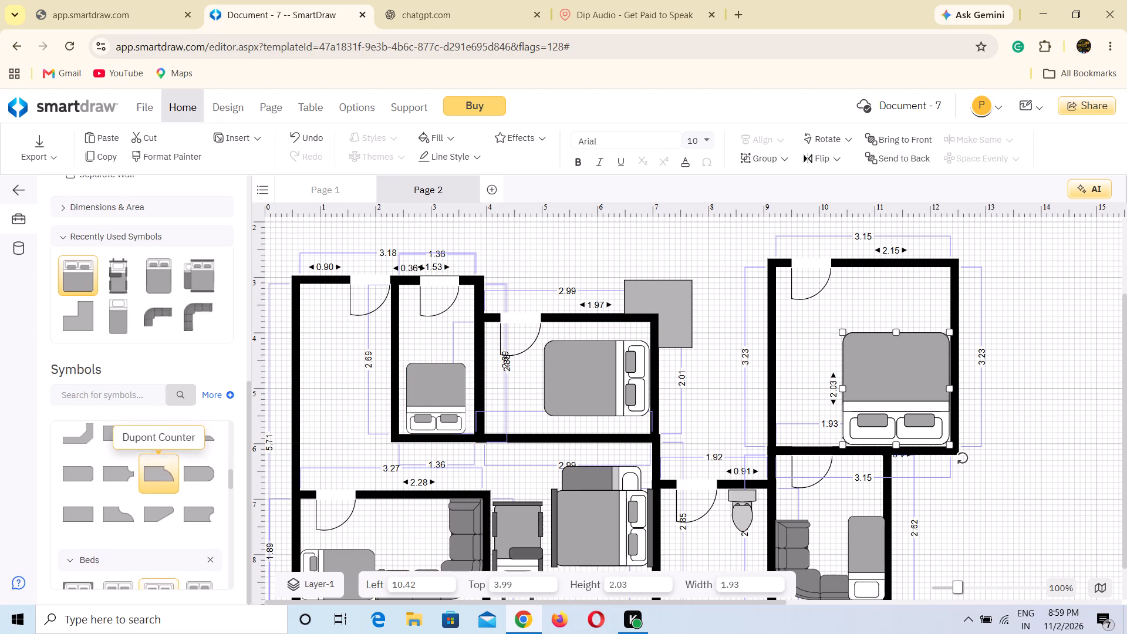
pyautogui.scroll(-1, 160, 461)
pyautogui.scroll(1, 160, 461)
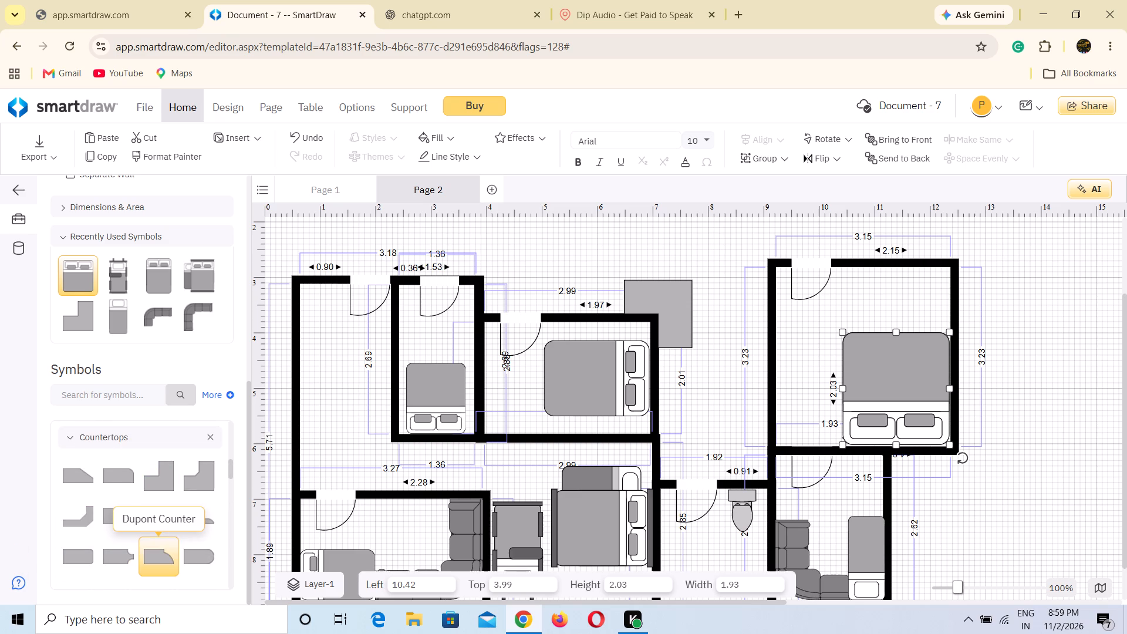
pyautogui.moveTo(160, 557); pyautogui.dragTo(517, 382)
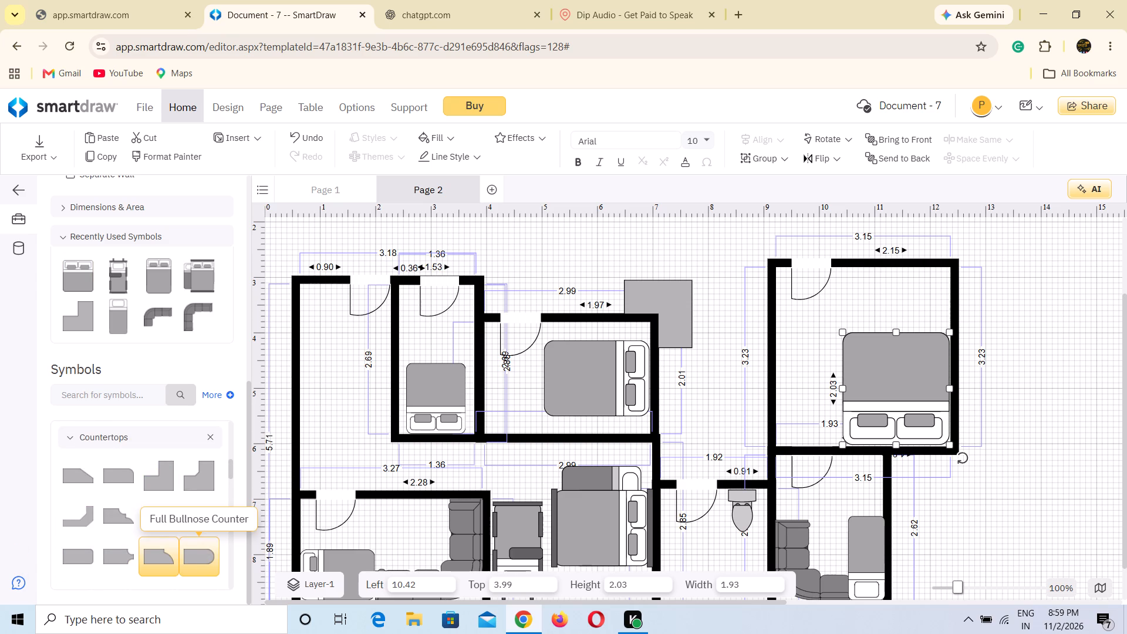
pyautogui.moveTo(160, 569); pyautogui.dragTo(517, 466)
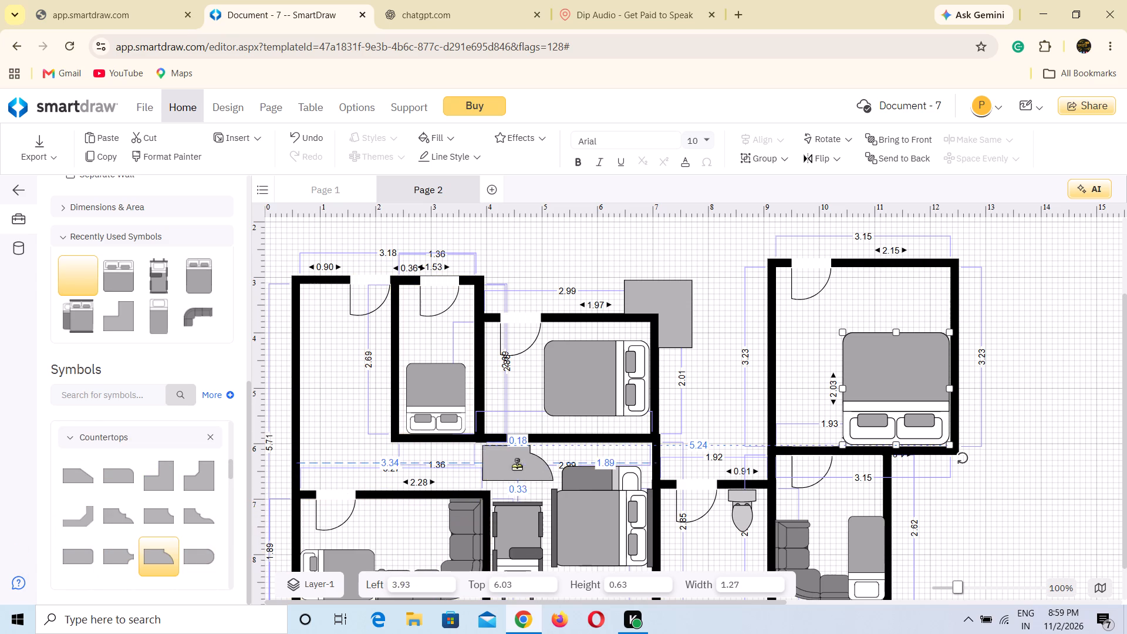
pyautogui.moveTo(517, 466); pyautogui.dragTo(687, 410)
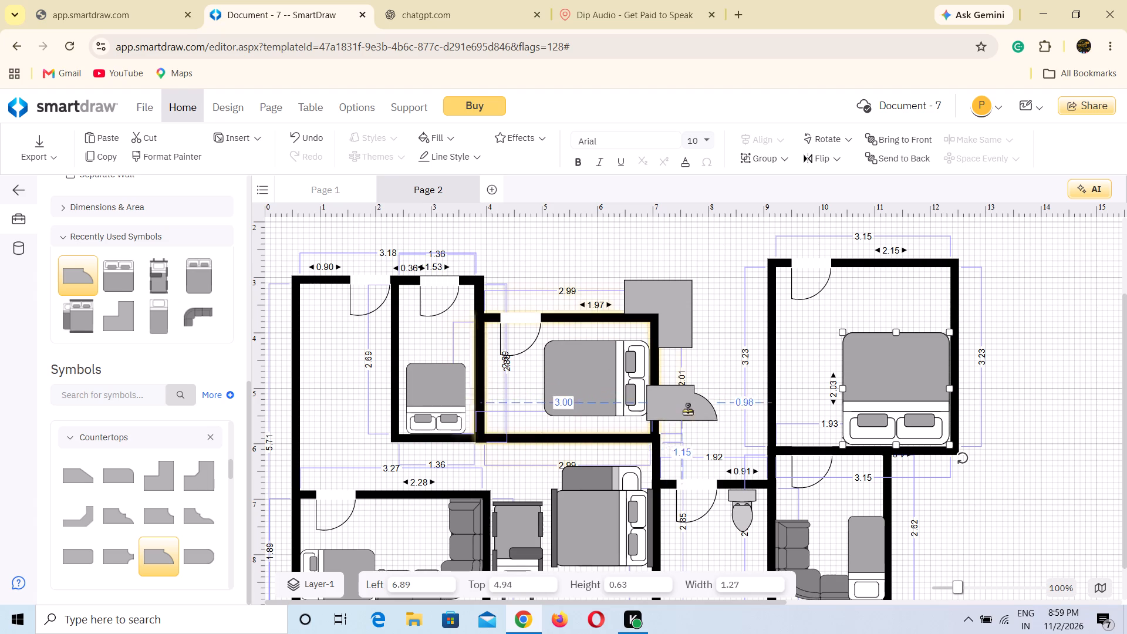
pyautogui.moveTo(687, 410); pyautogui.dragTo(693, 460)
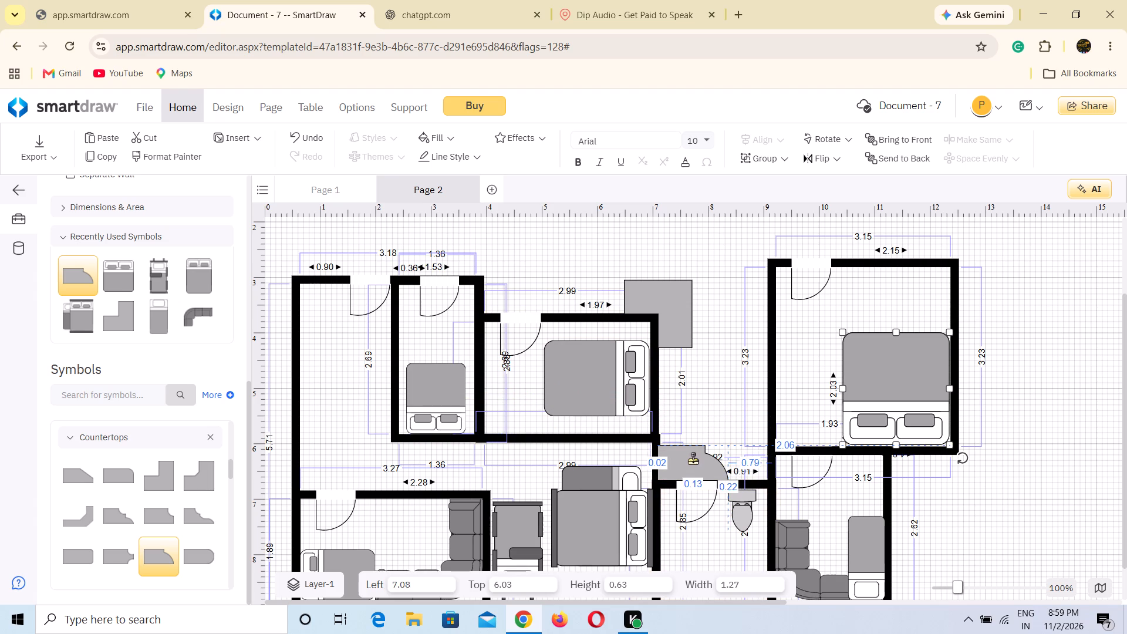
pyautogui.moveTo(693, 460); pyautogui.dragTo(697, 460)
# Nudge the Dupont Counter horizontally to fit against the end of the neighbouring bedroom wall, at 7.14 left, 6.03 top.
pyautogui.press('Left')
pyautogui.press('Left')
pyautogui.press('Left')
pyautogui.press('Left')
pyautogui.press('Left')
pyautogui.press('Left')
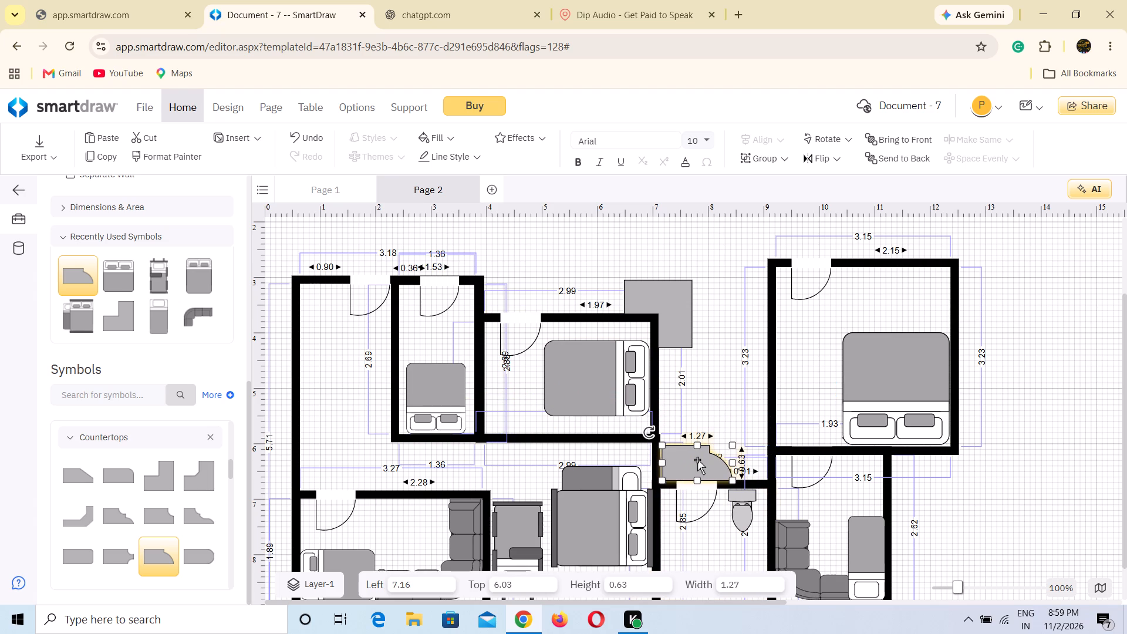
pyautogui.press('Left')
pyautogui.press('Left')
pyautogui.press('Left')
pyautogui.press('Left')
pyautogui.press('Left')
pyautogui.hotkey('ctrl', 'Left')
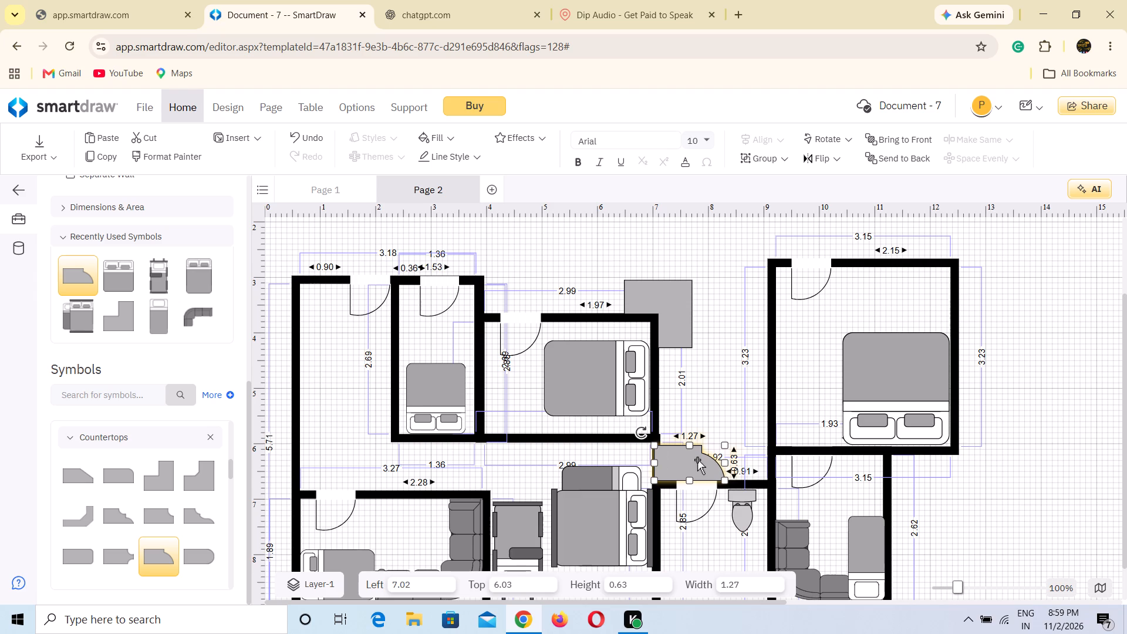
pyautogui.press('Down')
pyautogui.press('Up')
pyautogui.press('Right')
pyautogui.press('Right')
pyautogui.press('Right')
pyautogui.press('Right')
pyautogui.press('Right')
pyautogui.press('Right')
pyautogui.press('Right')
pyautogui.press('Right')
pyautogui.press('Right')
pyautogui.press('Right')
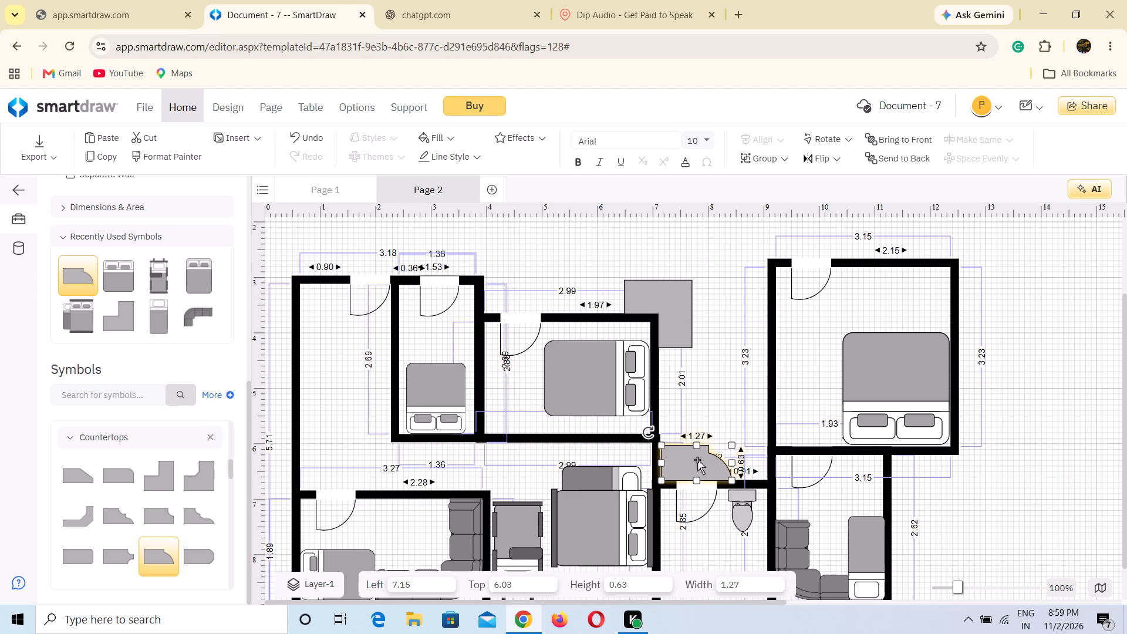
pyautogui.press('Left')
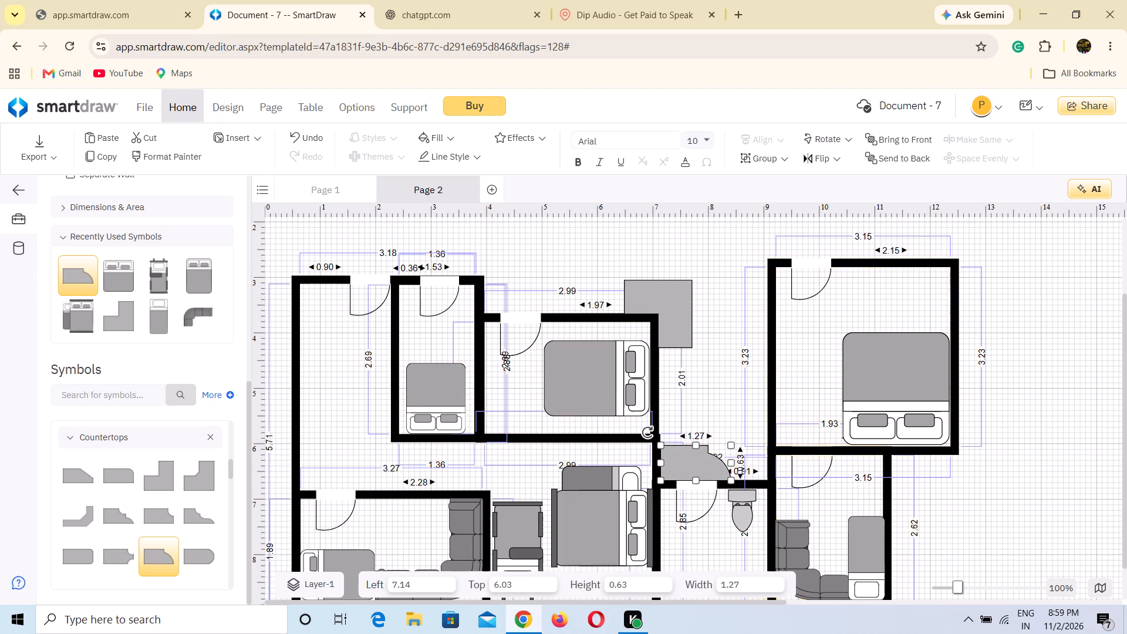
# Place a 4.76 x 4.76 Alcove (Interior) room directly below the lower-left room with left walls aligned, at 0.65 left, 9.03 top.
pyautogui.scroll(-2, 988, 444)
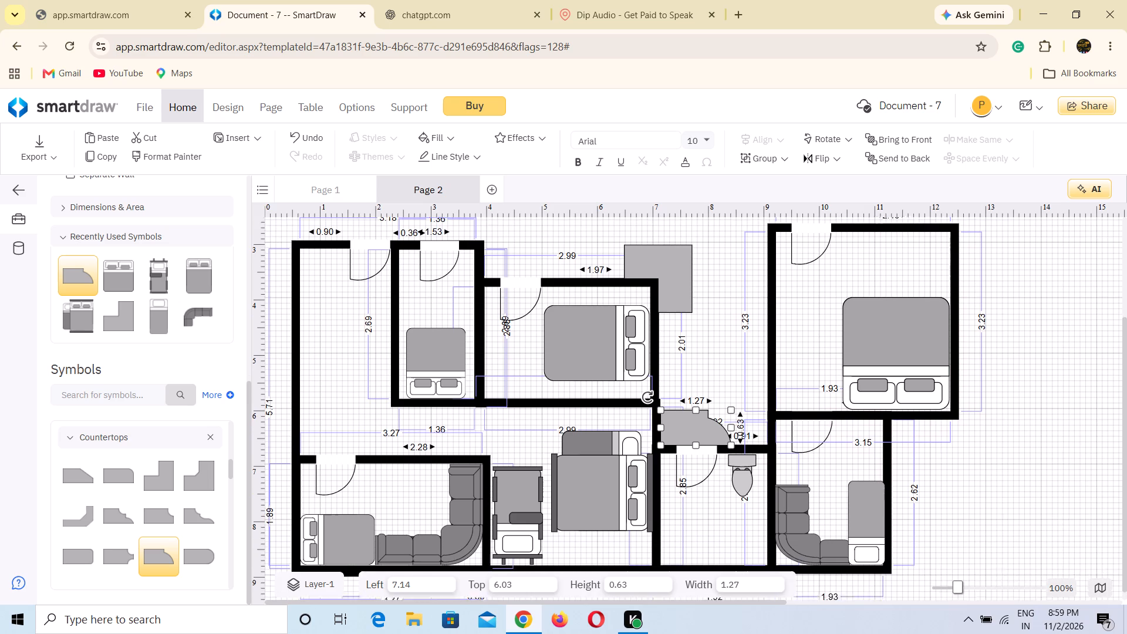
pyautogui.scroll(-1, 988, 444)
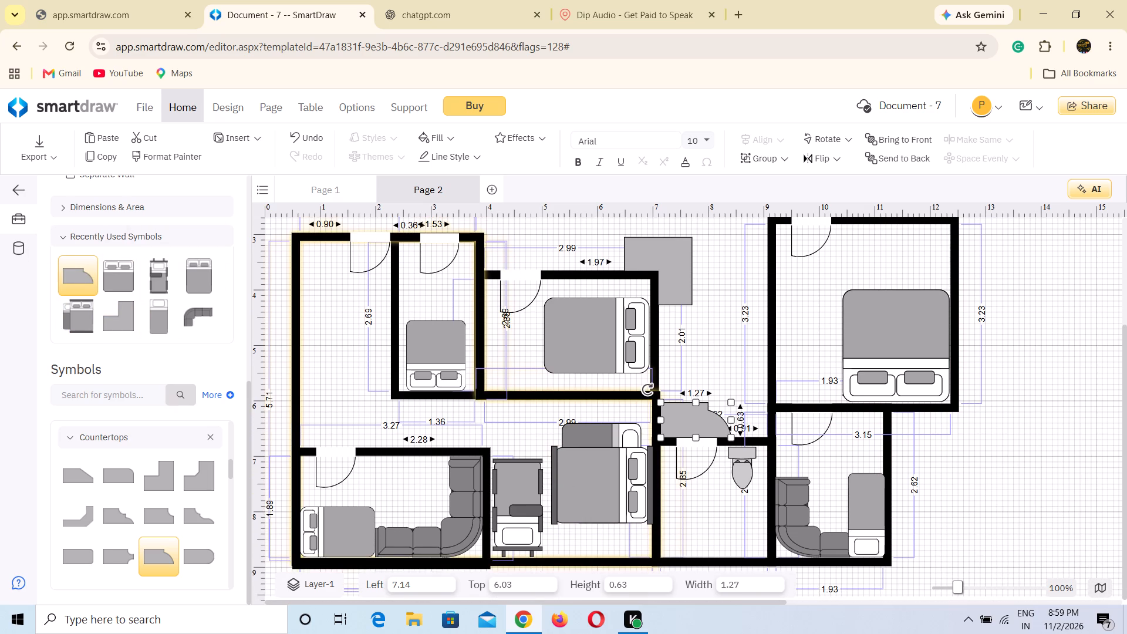
pyautogui.scroll(-2, 177, 382)
pyautogui.scroll(1, 177, 382)
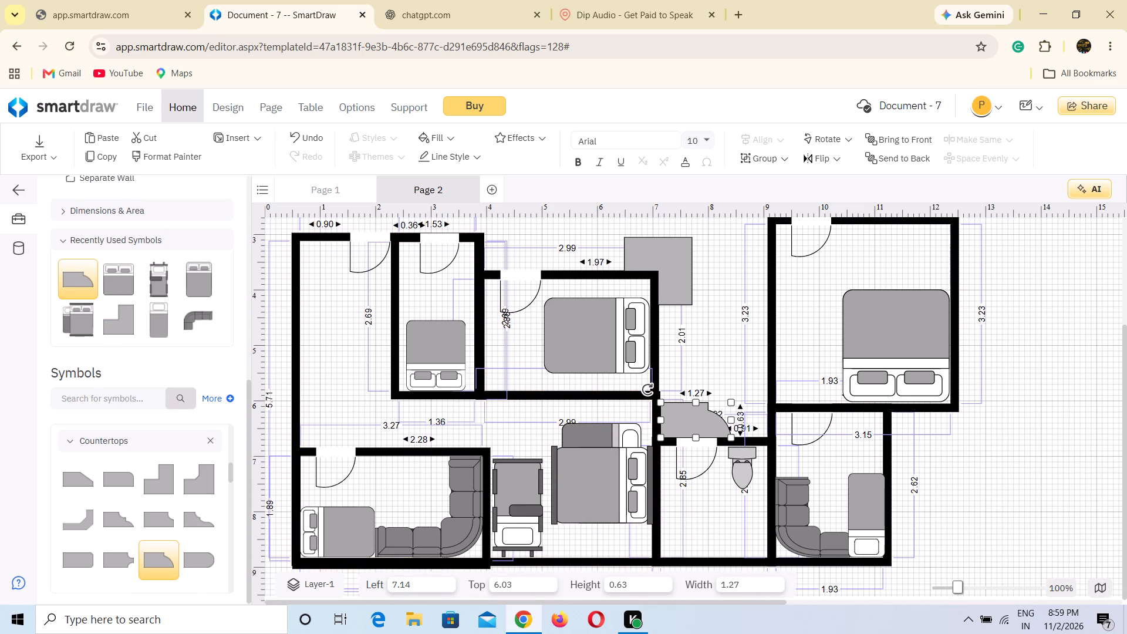
pyautogui.scroll(2, 177, 382)
pyautogui.scroll(-1, 177, 382)
pyautogui.scroll(1, 156, 498)
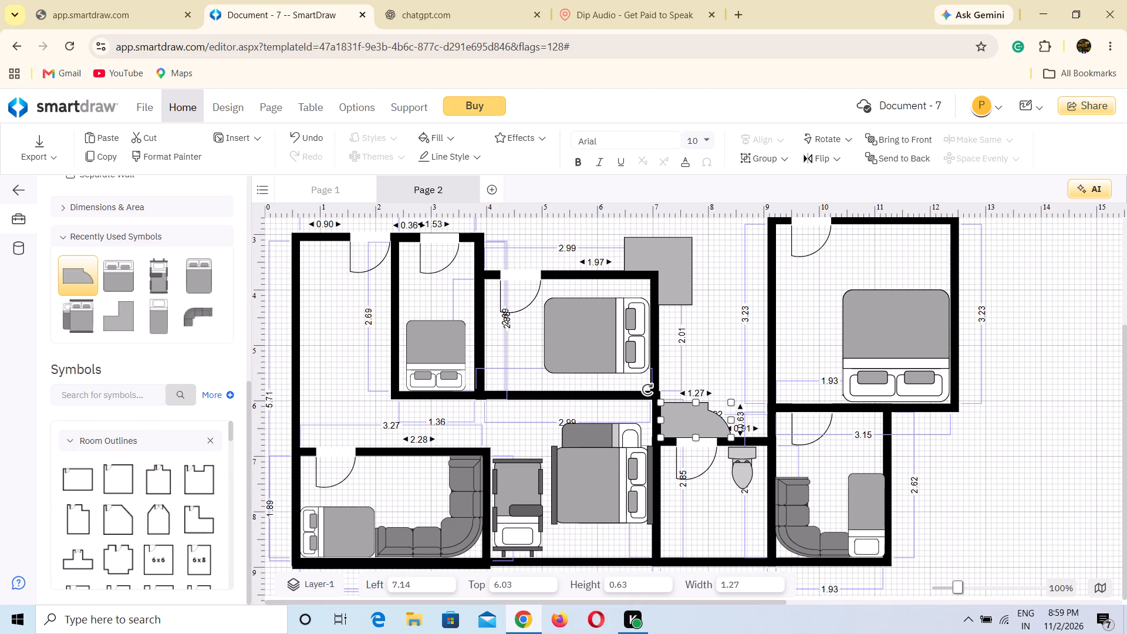
pyautogui.moveTo(196, 481); pyautogui.dragTo(221, 487)
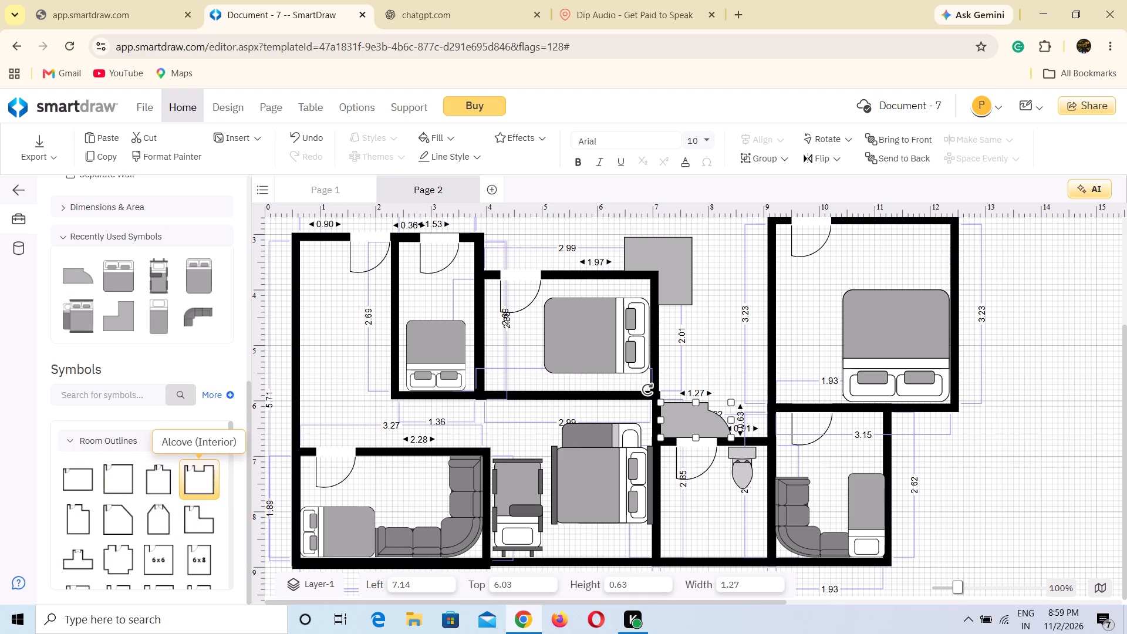
pyautogui.moveTo(221, 487); pyautogui.dragTo(371, 604)
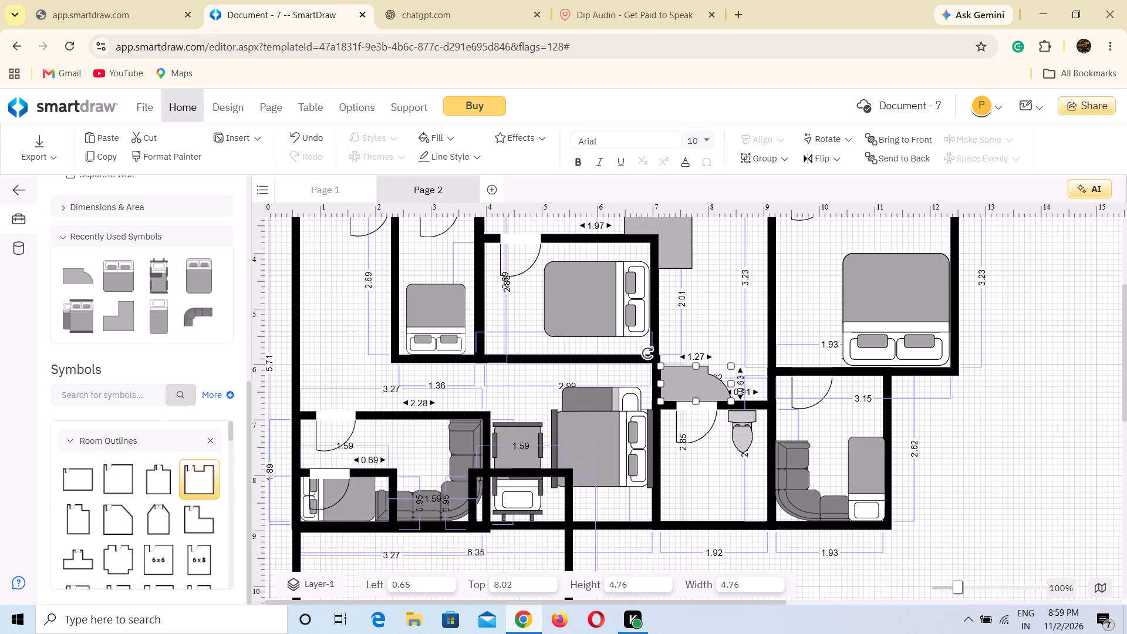
pyautogui.moveTo(371, 604); pyautogui.dragTo(360, 550)
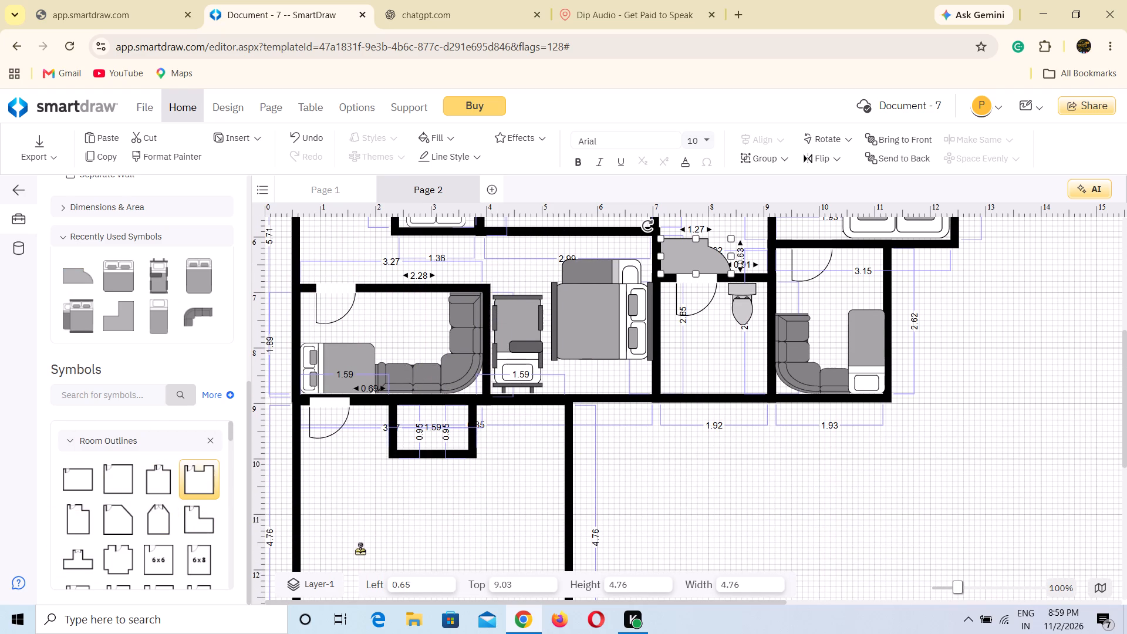
pyautogui.moveTo(360, 550); pyautogui.dragTo(349, 559)
pyautogui.moveTo(349, 559); pyautogui.dragTo(349, 561)
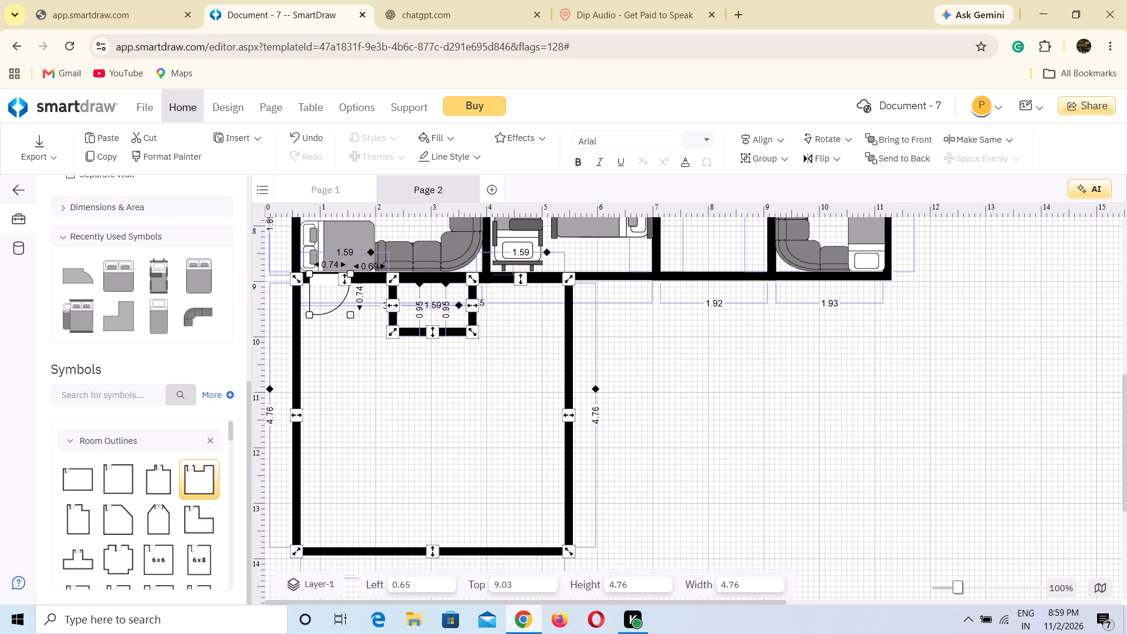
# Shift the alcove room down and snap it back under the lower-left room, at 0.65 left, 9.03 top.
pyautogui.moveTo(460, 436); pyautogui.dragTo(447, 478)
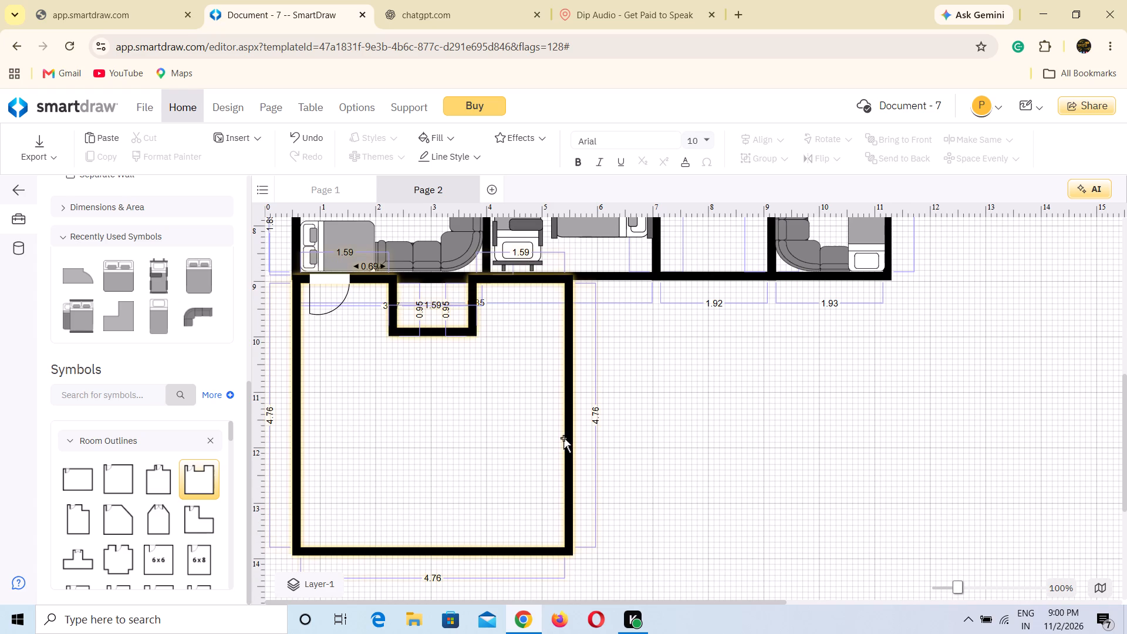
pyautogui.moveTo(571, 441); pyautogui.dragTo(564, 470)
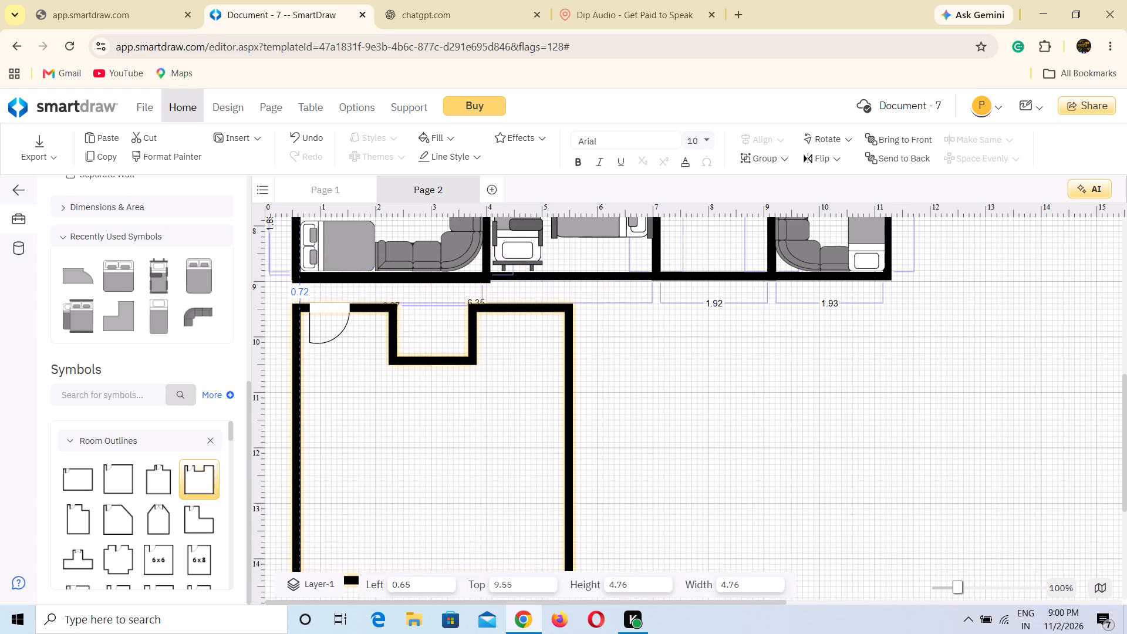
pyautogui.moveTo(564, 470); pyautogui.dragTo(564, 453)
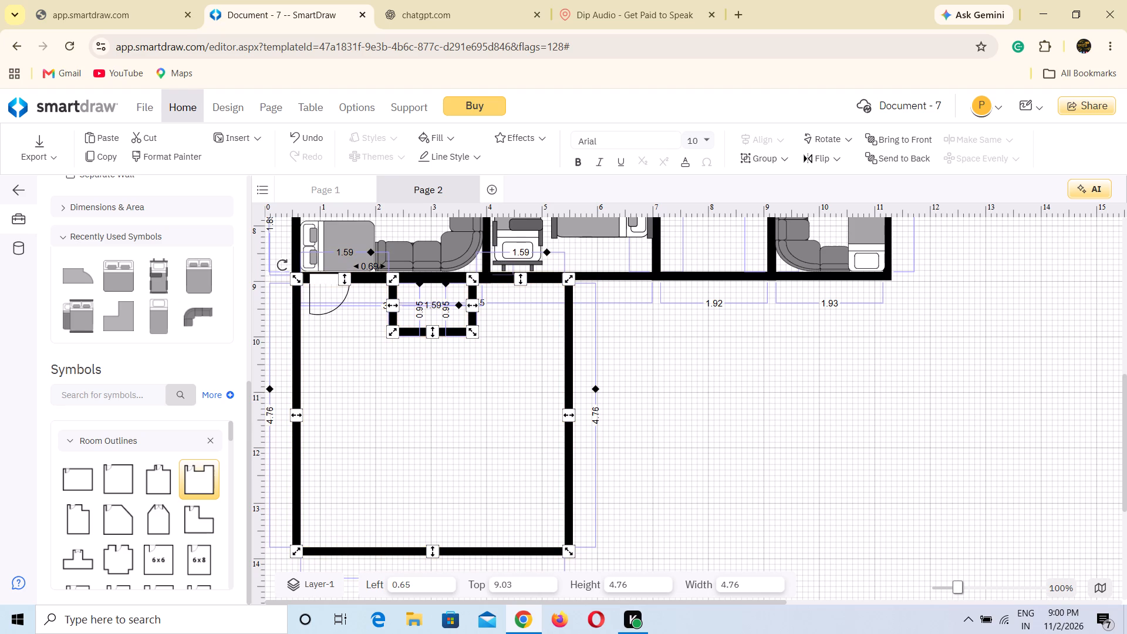
# Rotate the alcove room a quarter turn clockwise so its alcove and door are on its right wall.
pyautogui.moveTo(281, 265); pyautogui.dragTo(556, 317)
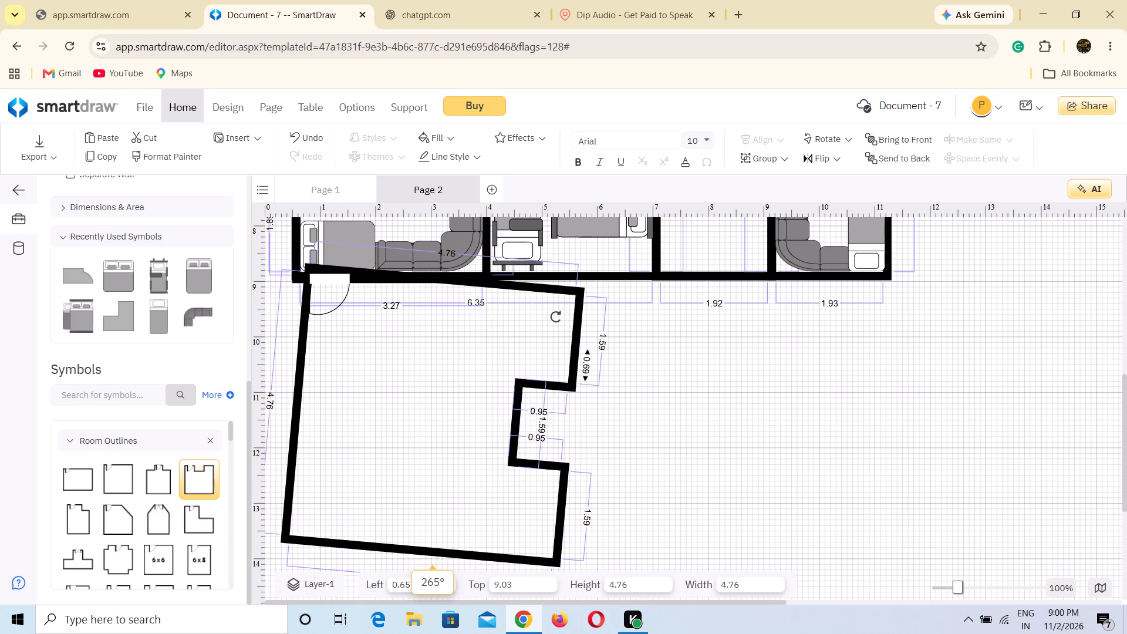
pyautogui.moveTo(556, 317); pyautogui.dragTo(532, 317)
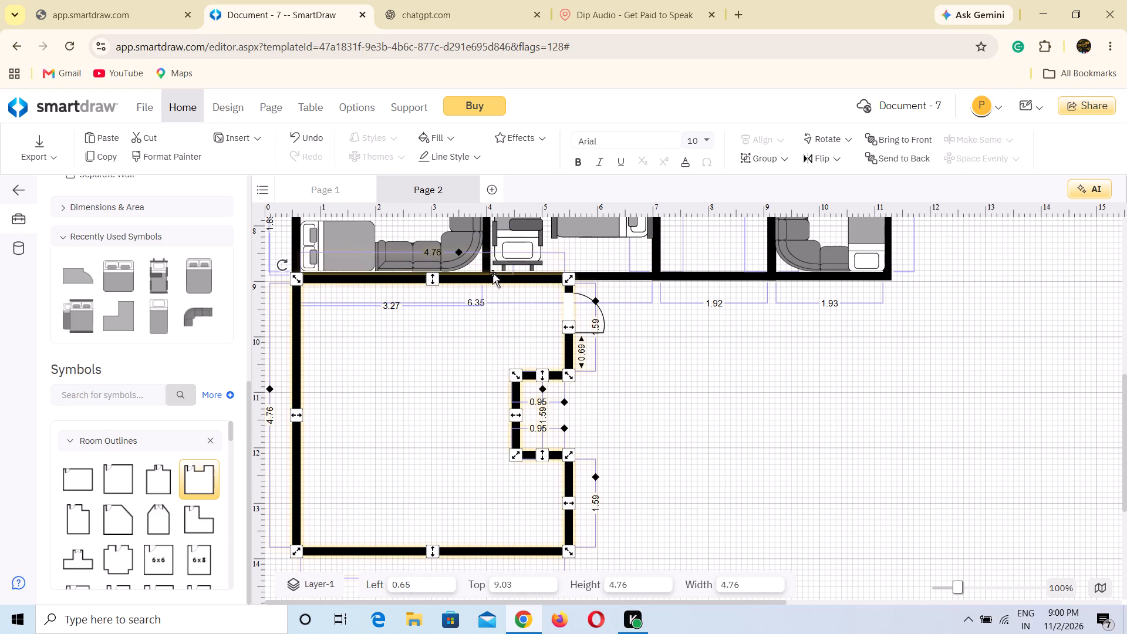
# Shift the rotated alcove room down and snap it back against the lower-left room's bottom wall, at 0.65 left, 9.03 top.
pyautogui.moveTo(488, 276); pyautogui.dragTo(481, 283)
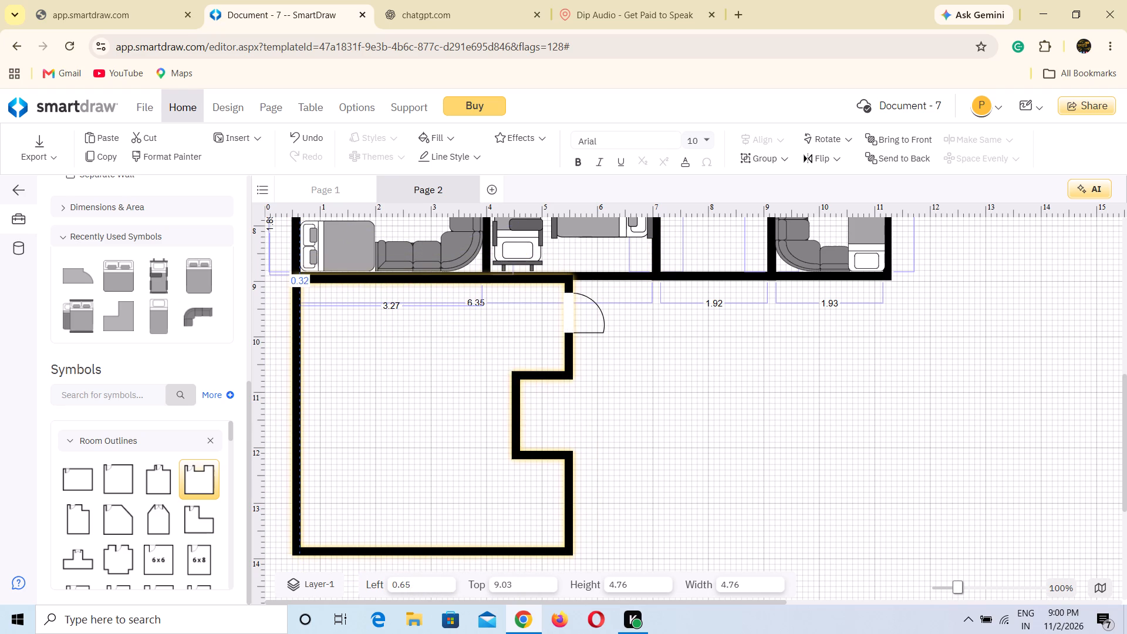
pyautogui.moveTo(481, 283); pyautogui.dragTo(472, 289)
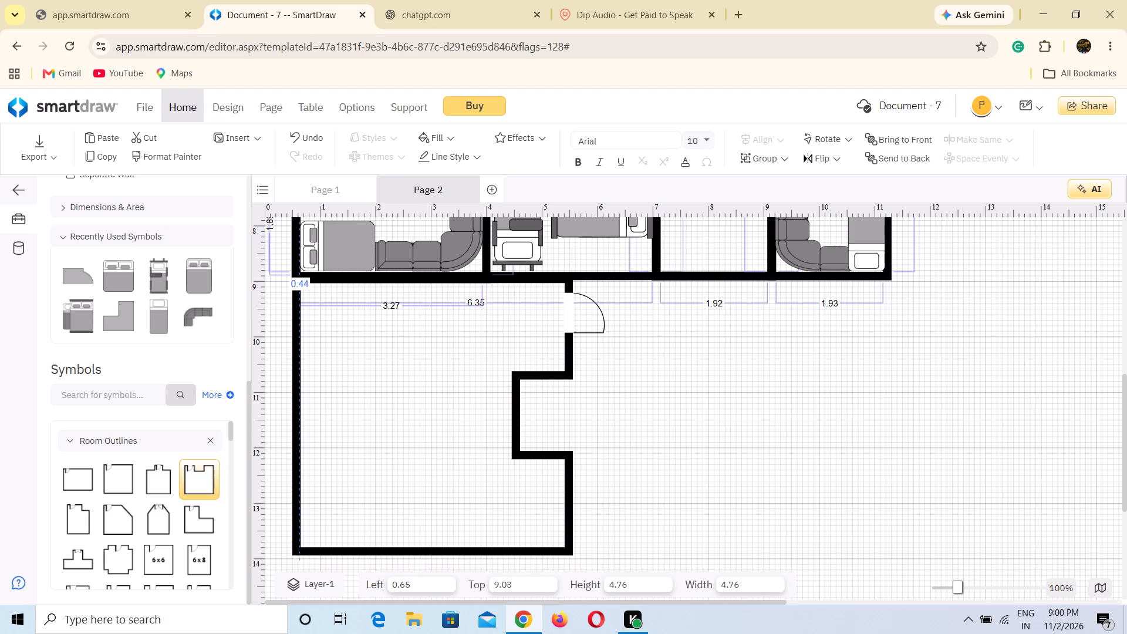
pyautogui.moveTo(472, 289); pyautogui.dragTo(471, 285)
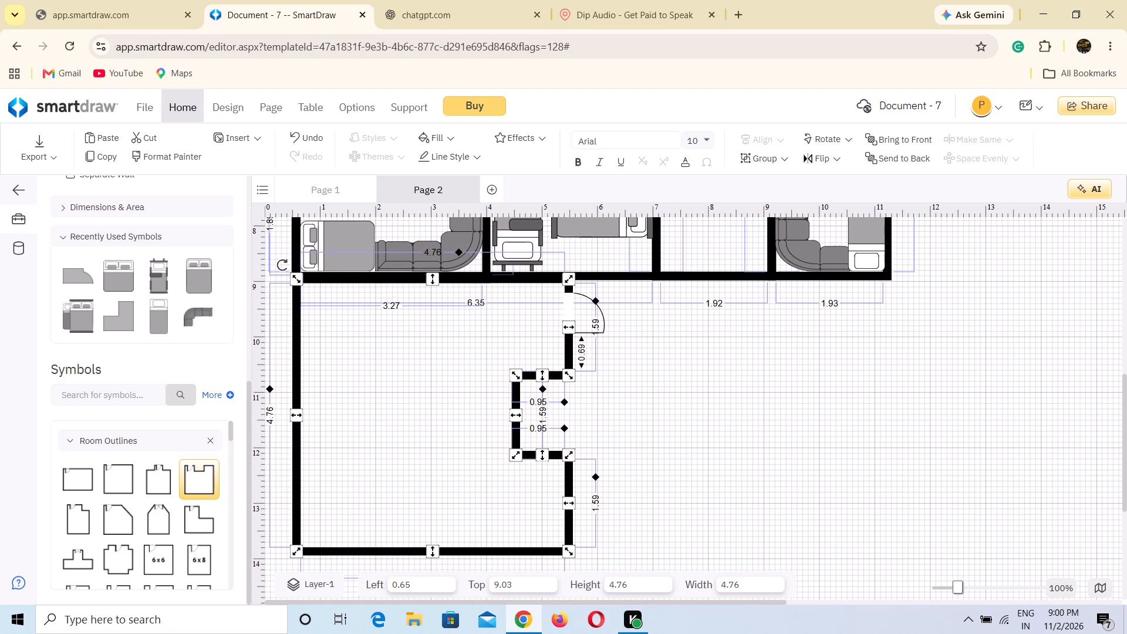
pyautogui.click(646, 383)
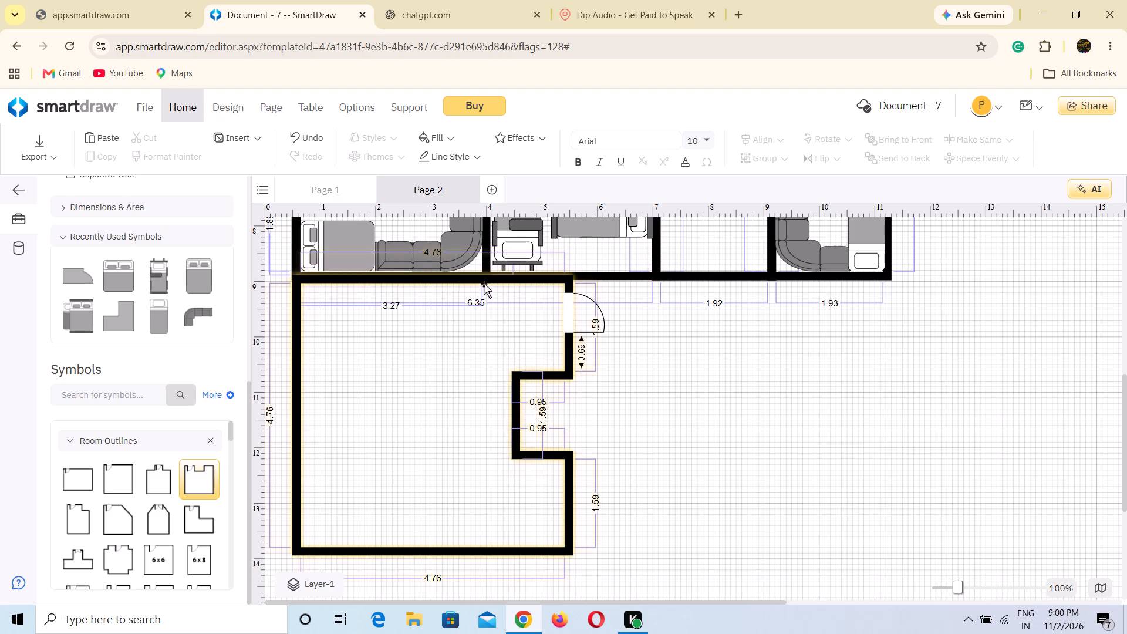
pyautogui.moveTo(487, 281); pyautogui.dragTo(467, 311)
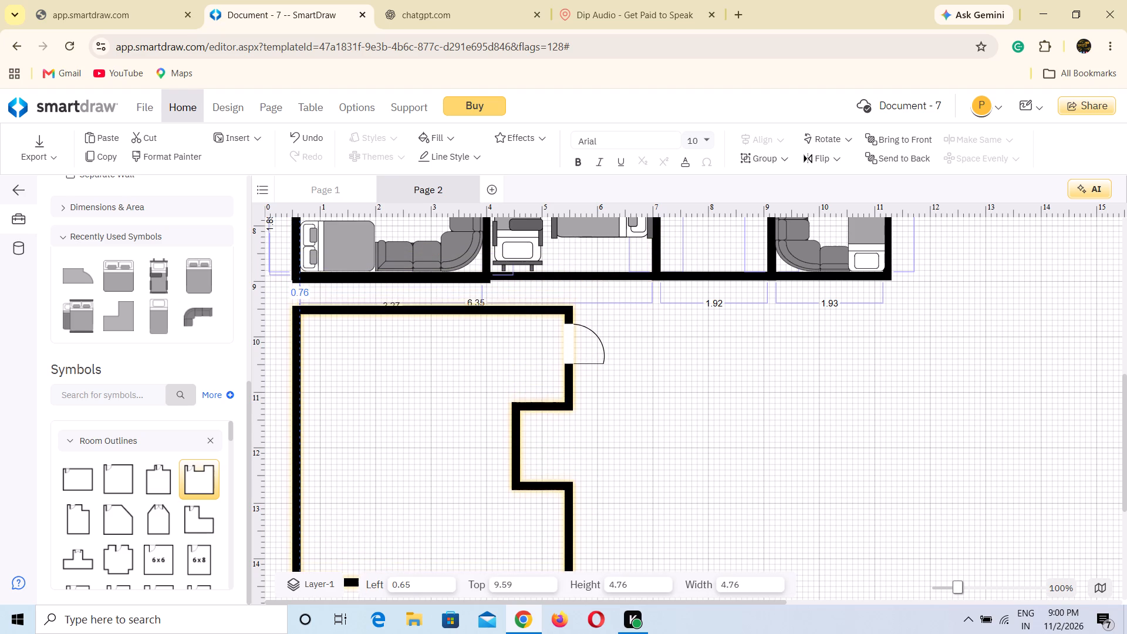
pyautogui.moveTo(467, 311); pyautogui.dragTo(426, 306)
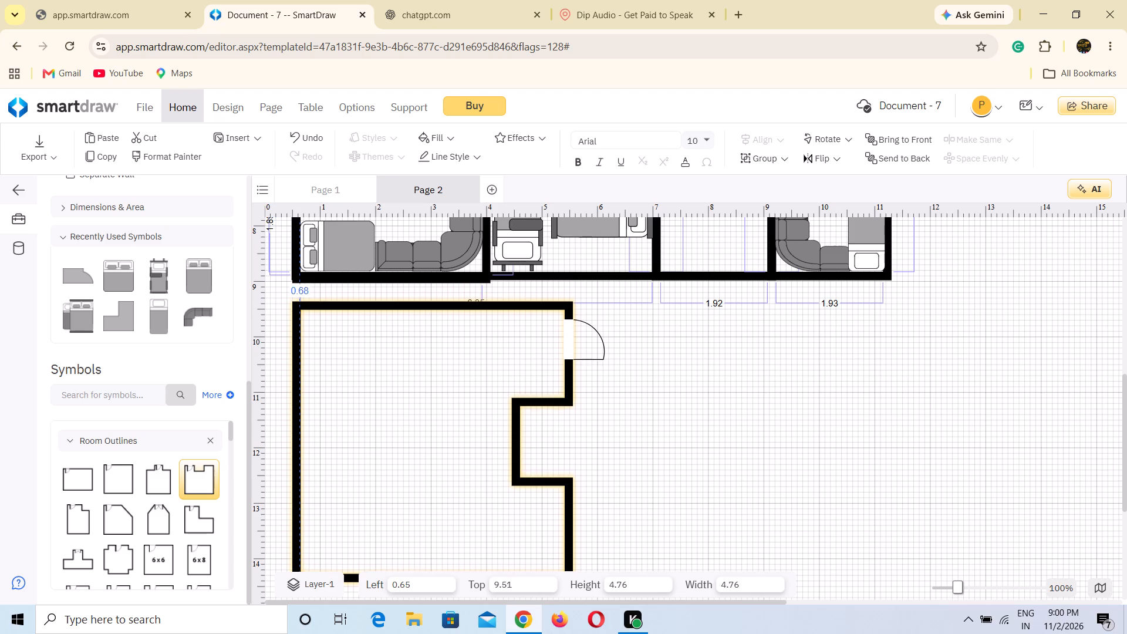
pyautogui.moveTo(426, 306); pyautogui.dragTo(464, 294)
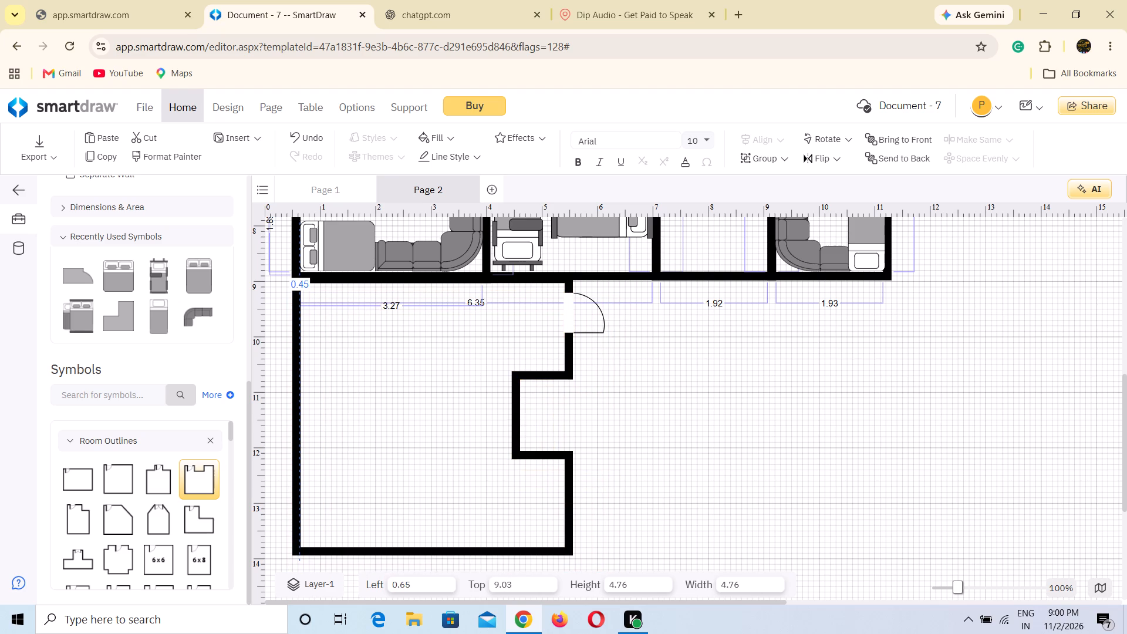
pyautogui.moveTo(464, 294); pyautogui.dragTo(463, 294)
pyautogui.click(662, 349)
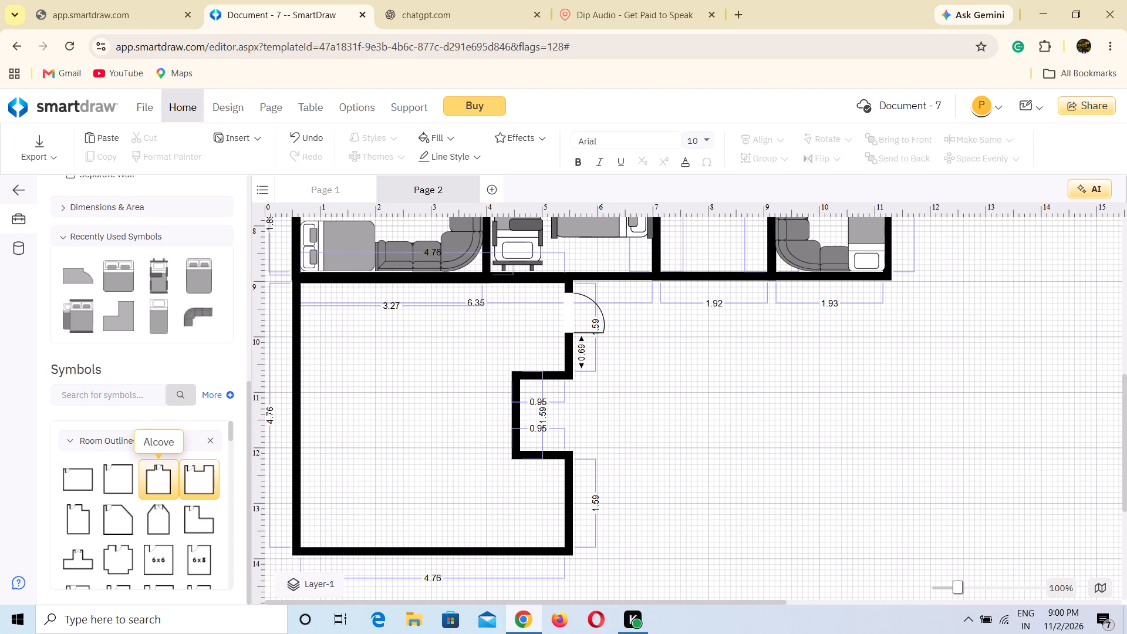
# Place a 1.93 x 2.03 King Bed in the alcove room's lower-left corner, rotated 180° with pillows against the bottom wall, at 0.61 left, 11.83 top.
pyautogui.scroll(-1, 158, 493)
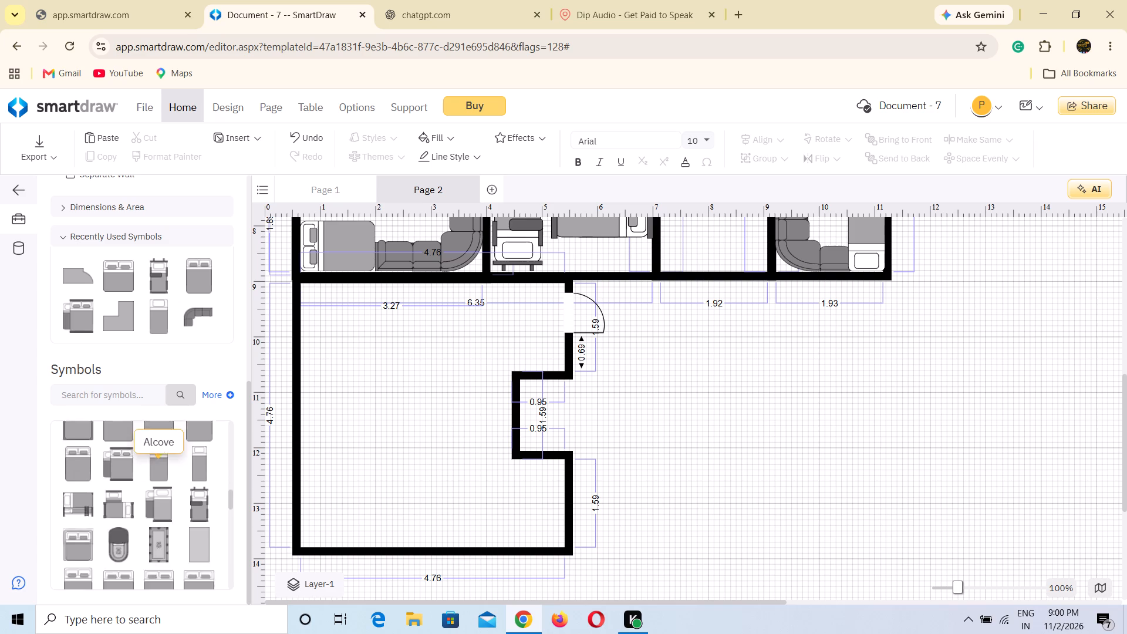
pyautogui.scroll(1, 158, 493)
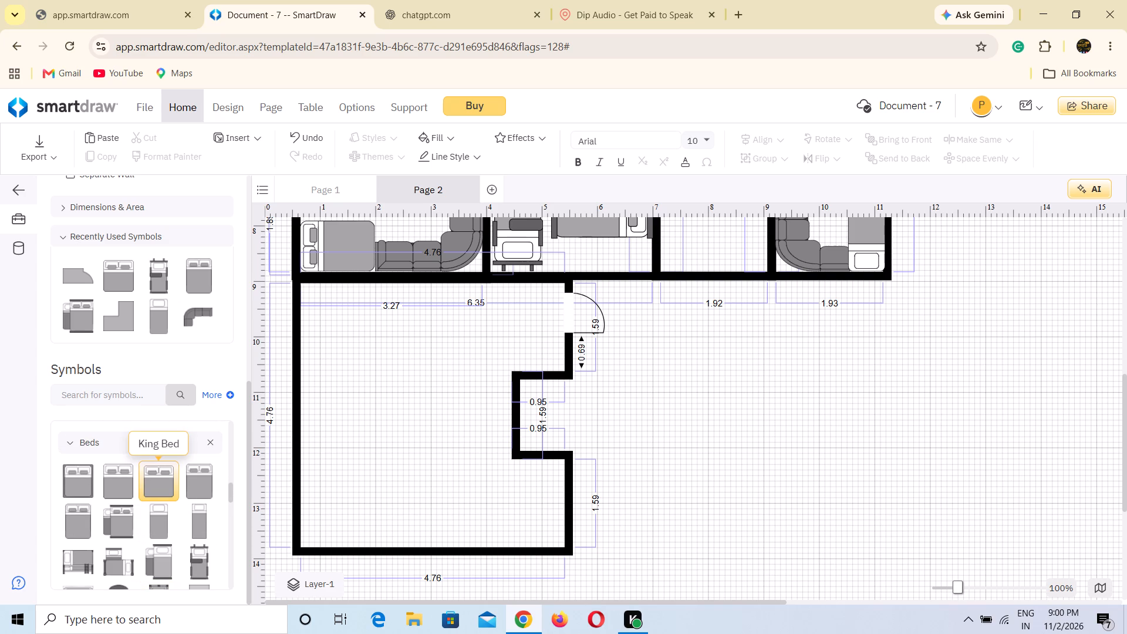
pyautogui.moveTo(165, 466); pyautogui.dragTo(362, 481)
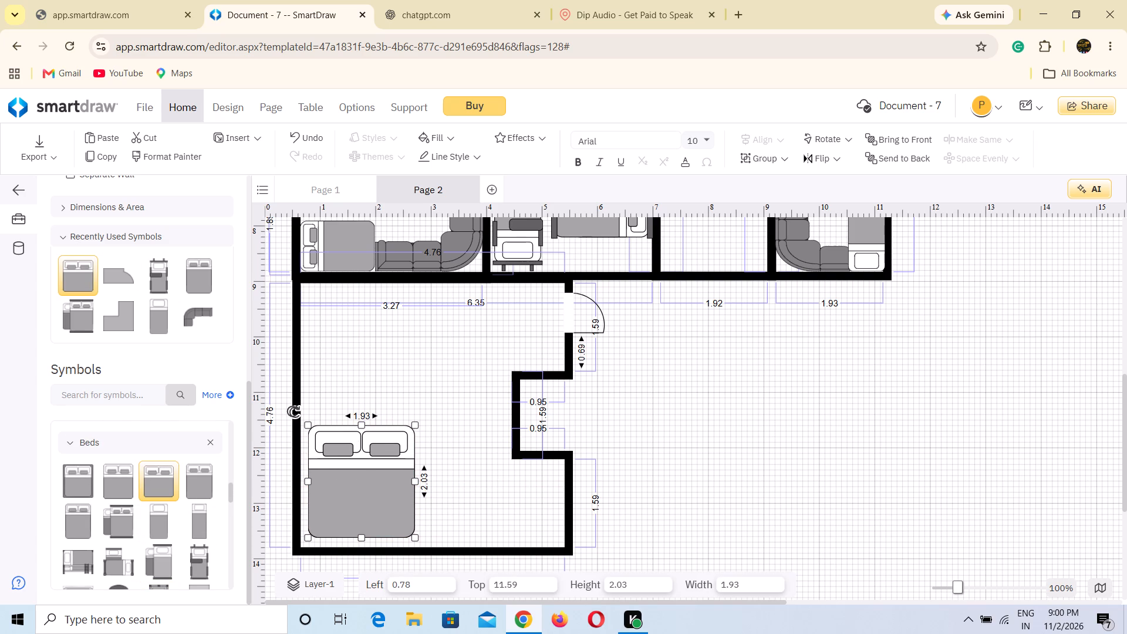
pyautogui.moveTo(292, 412); pyautogui.dragTo(423, 557)
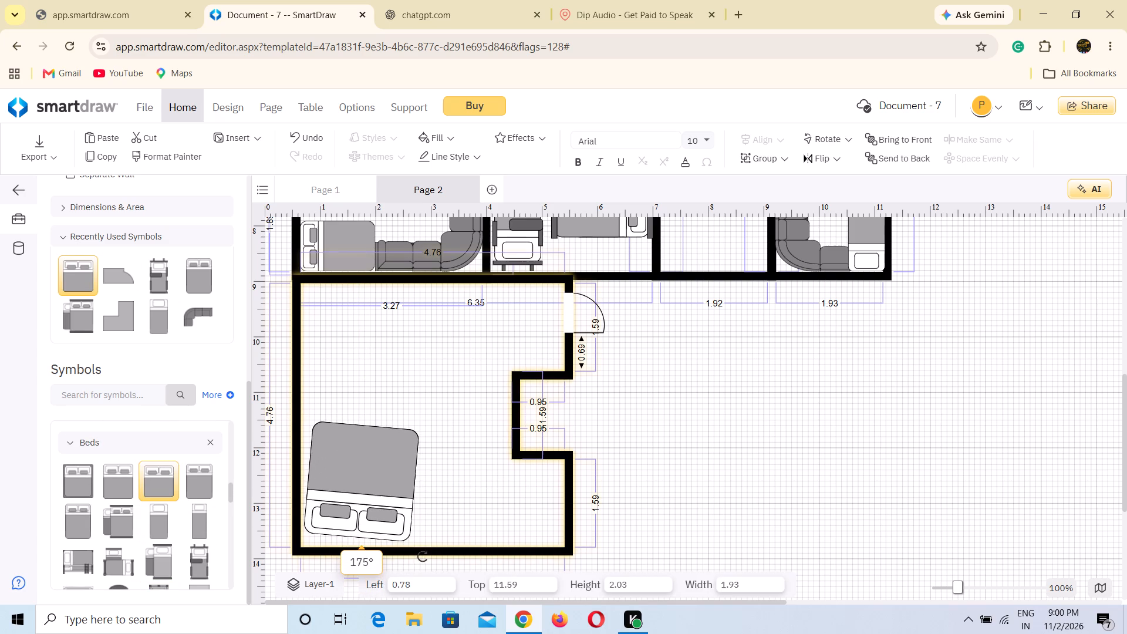
pyautogui.moveTo(423, 557); pyautogui.dragTo(433, 553)
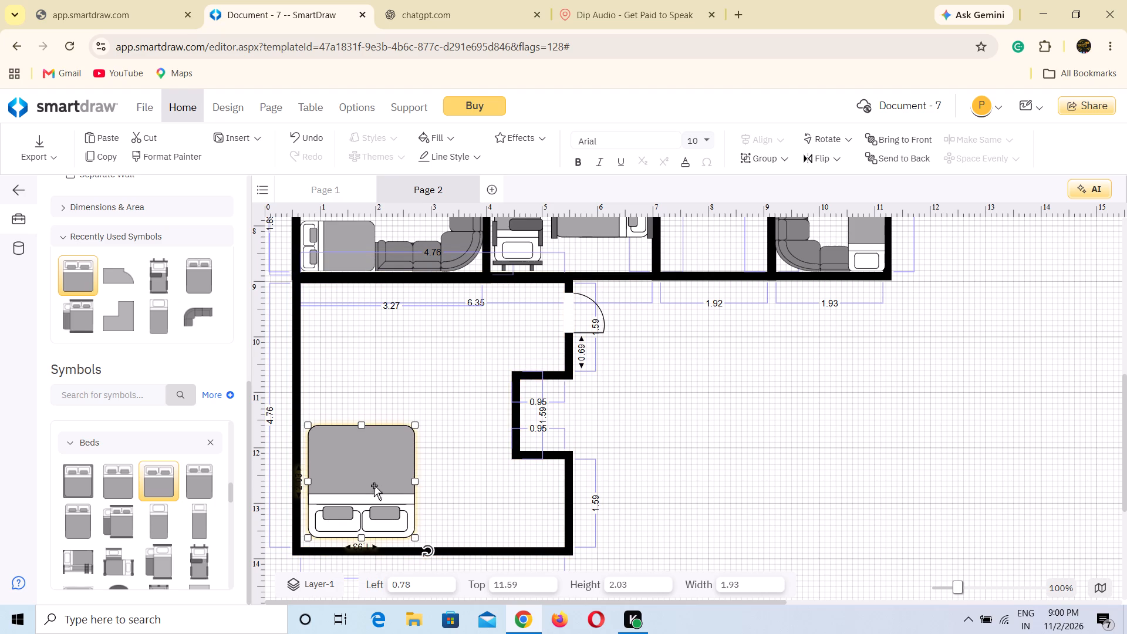
pyautogui.moveTo(374, 485); pyautogui.dragTo(361, 498)
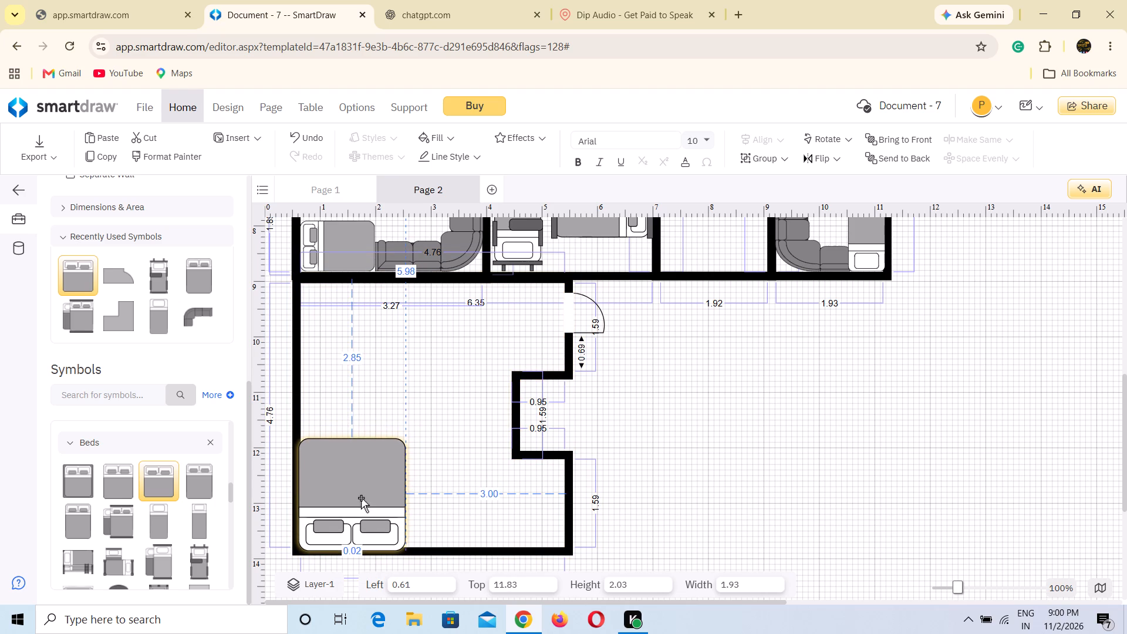
# Add a 1.83 x 2.13 double-pillow bed in the alcove room's lower-right corner, rotated to 270° with its pillows against the right wall.
pyautogui.moveTo(108, 477); pyautogui.dragTo(474, 463)
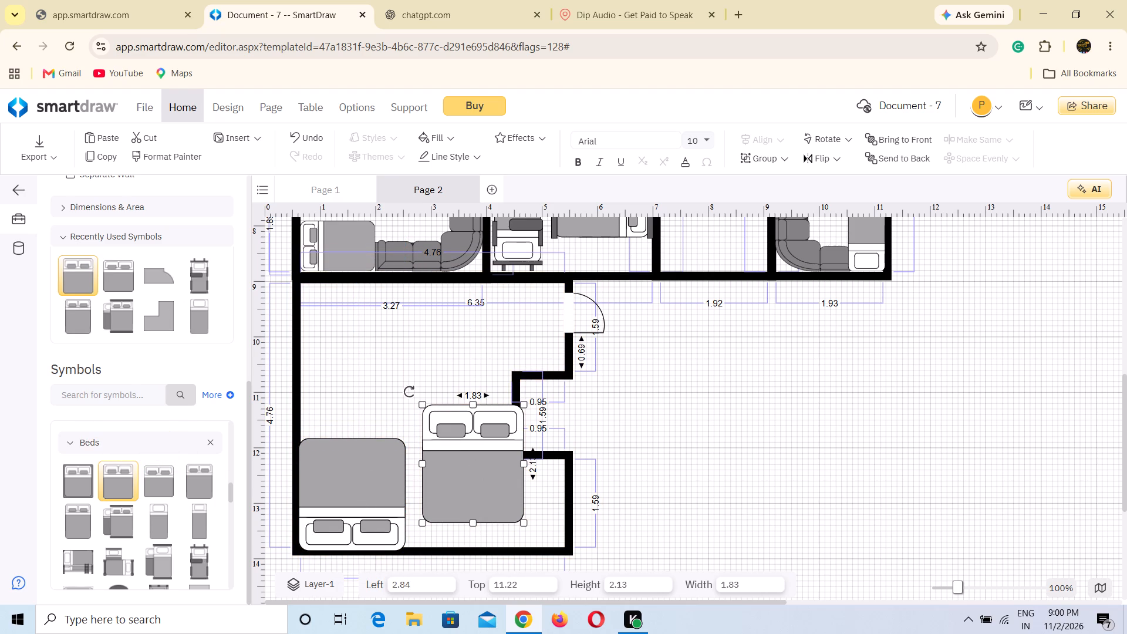
pyautogui.moveTo(410, 388); pyautogui.dragTo(518, 498)
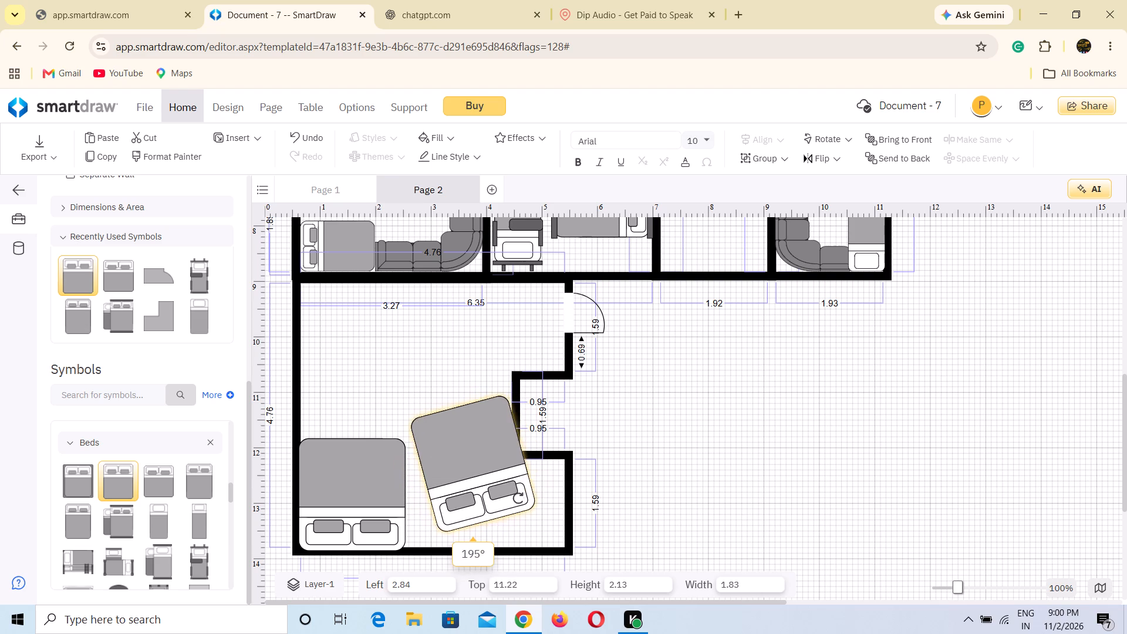
pyautogui.moveTo(518, 498); pyautogui.dragTo(525, 435)
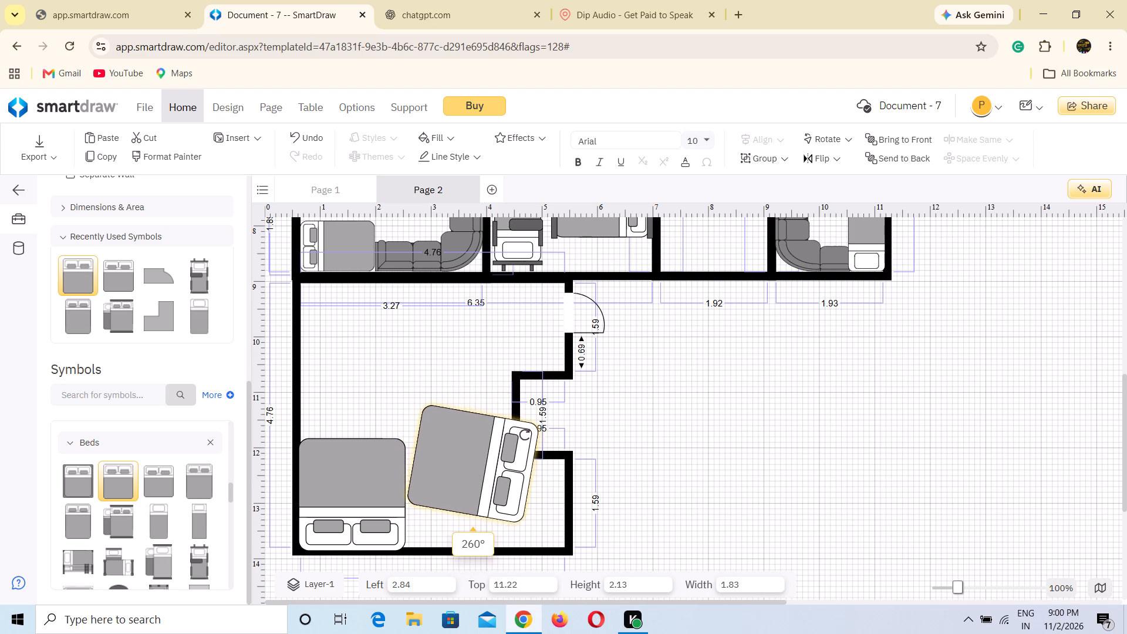
pyautogui.moveTo(525, 435); pyautogui.dragTo(519, 425)
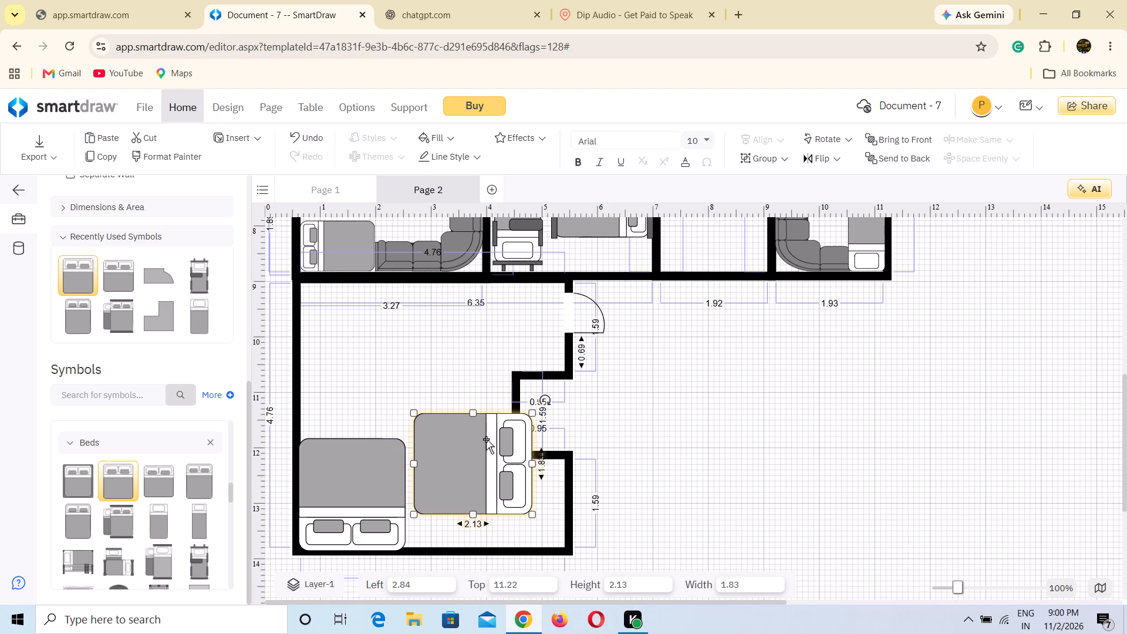
pyautogui.moveTo(486, 439); pyautogui.dragTo(515, 478)
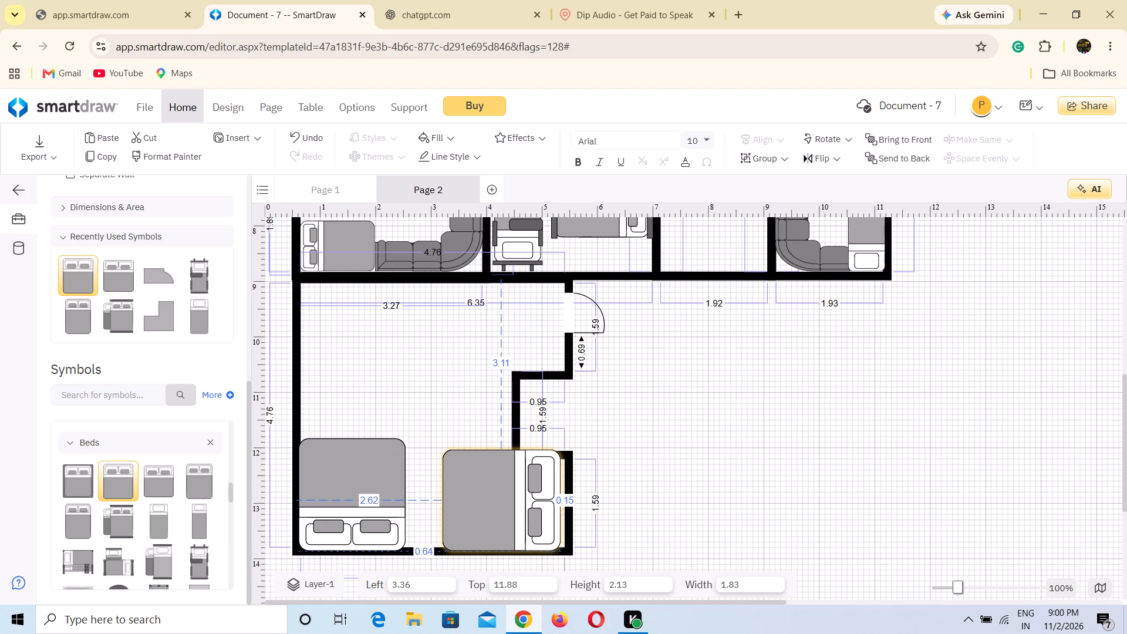
pyautogui.moveTo(515, 478); pyautogui.dragTo(519, 478)
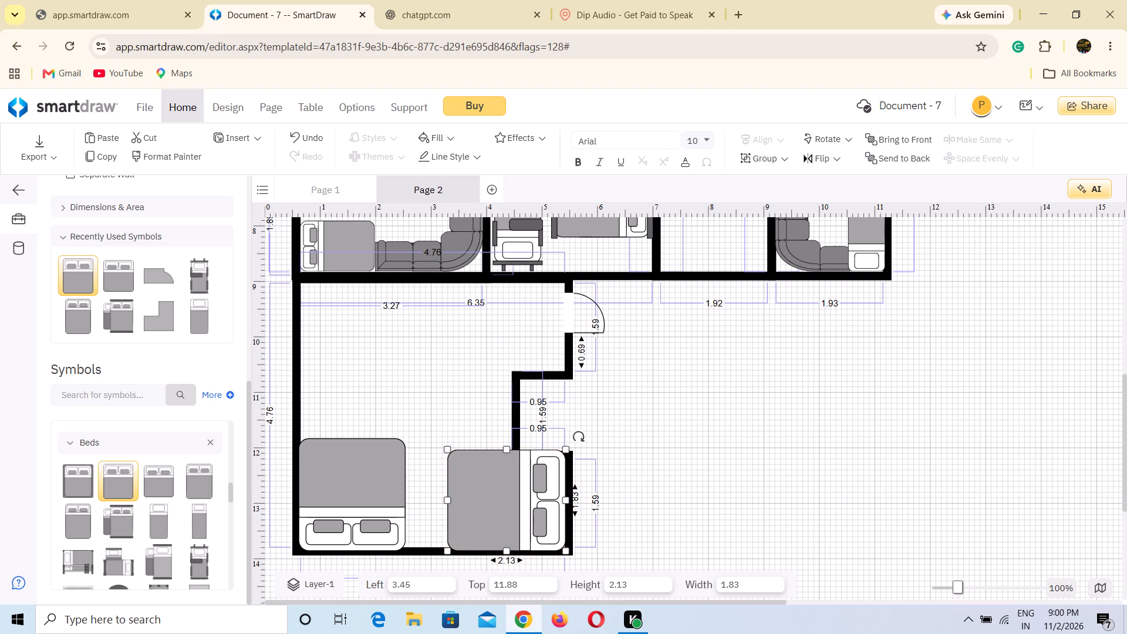
# Narrow the lower-right bed to 1.55 and fit it between the alcove and the bottom wall, at 3.55 left, 11.94 top.
pyautogui.moveTo(506, 449); pyautogui.dragTo(506, 466)
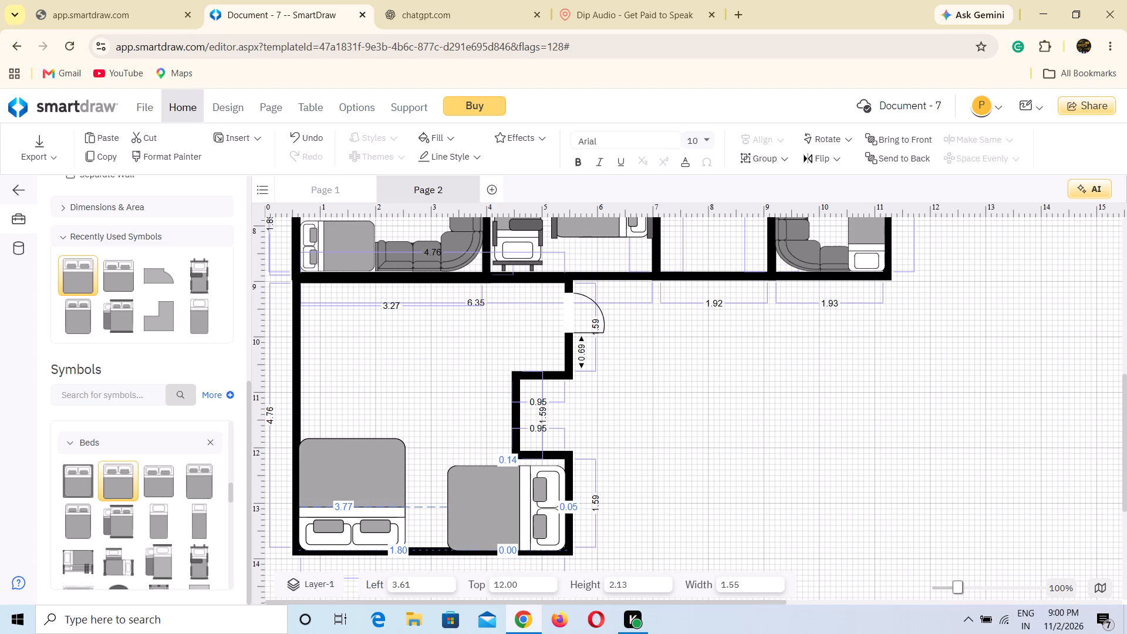
pyautogui.moveTo(506, 466); pyautogui.dragTo(506, 466)
pyautogui.moveTo(525, 487); pyautogui.dragTo(524, 481)
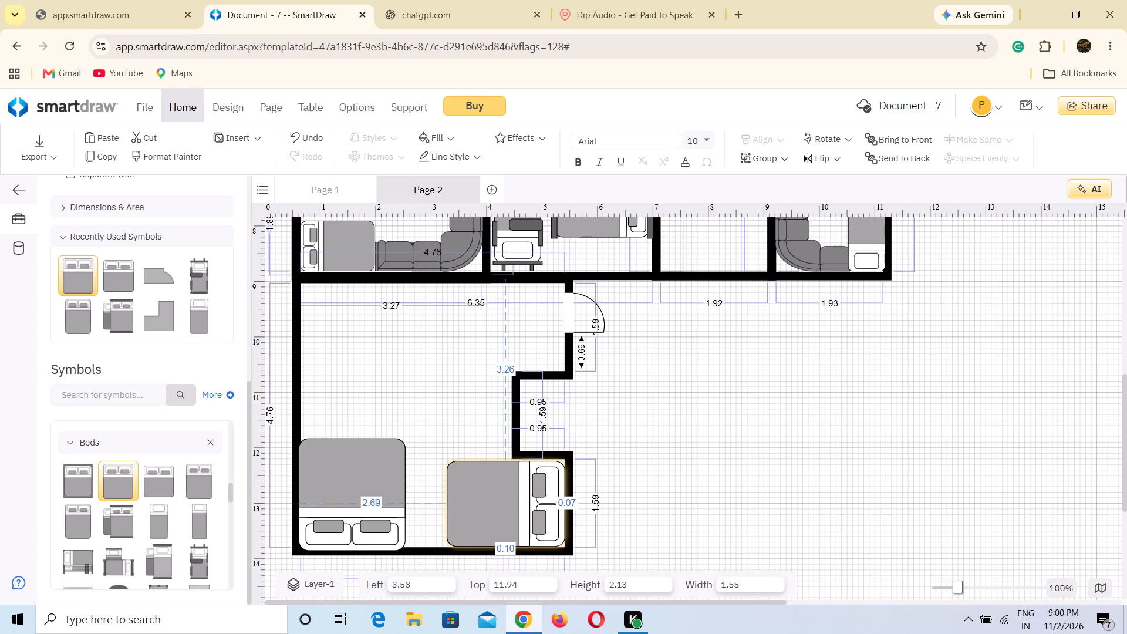
pyautogui.moveTo(524, 481); pyautogui.dragTo(523, 482)
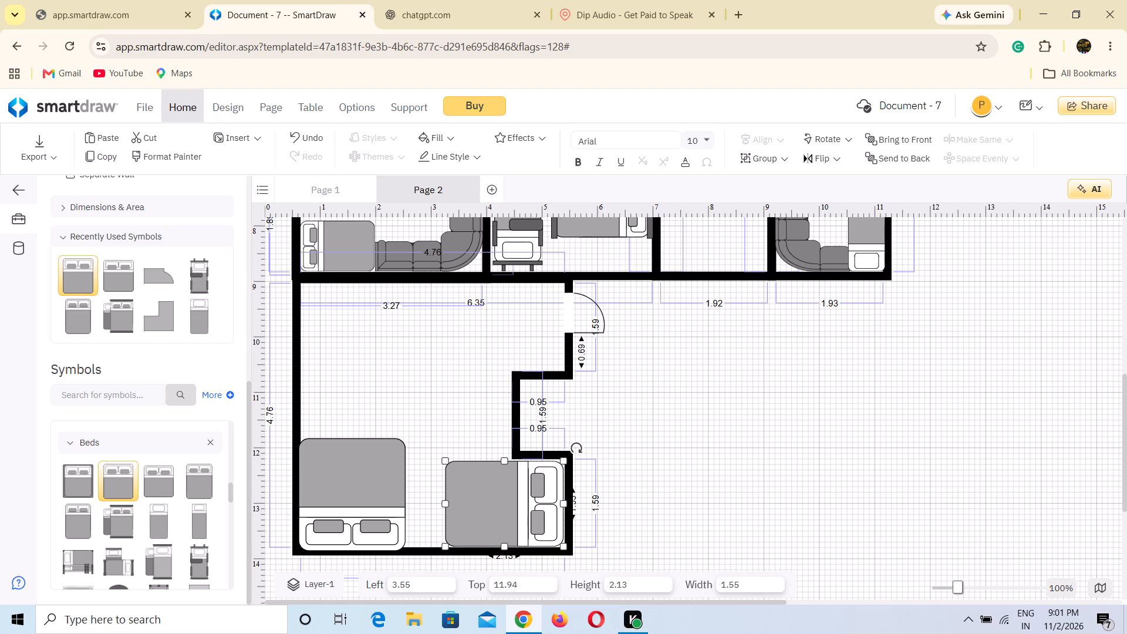
# Place another 1.93 x 2.03 King Bed upright in the alcove room's upper-left corner, at 0.63 left, 9.01 top.
pyautogui.moveTo(161, 484); pyautogui.dragTo(331, 415)
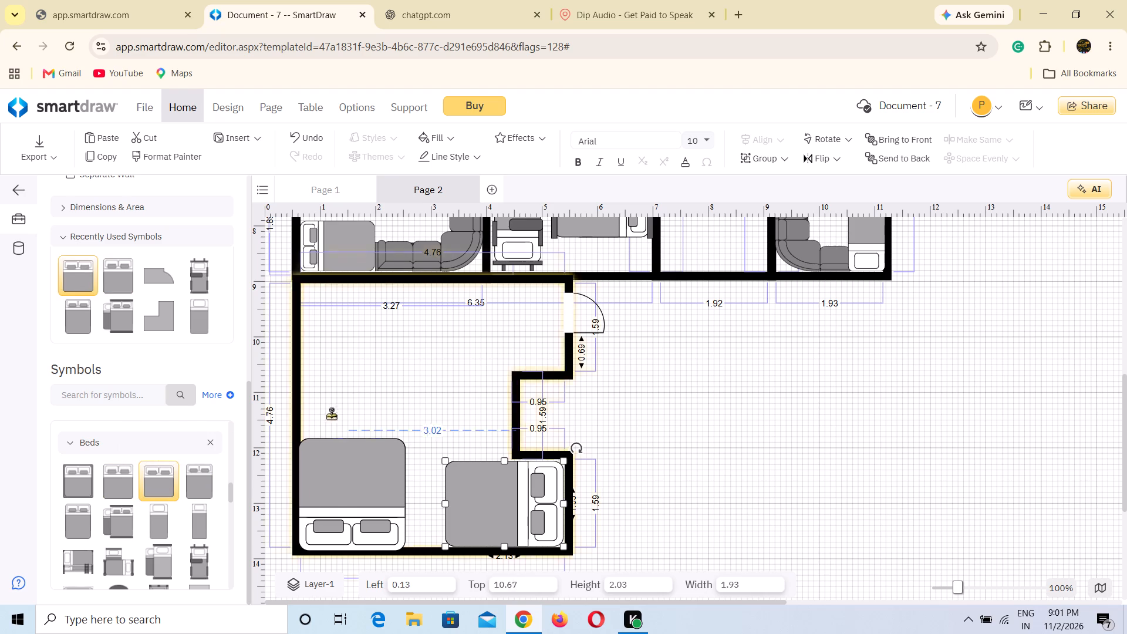
pyautogui.moveTo(331, 415); pyautogui.dragTo(358, 349)
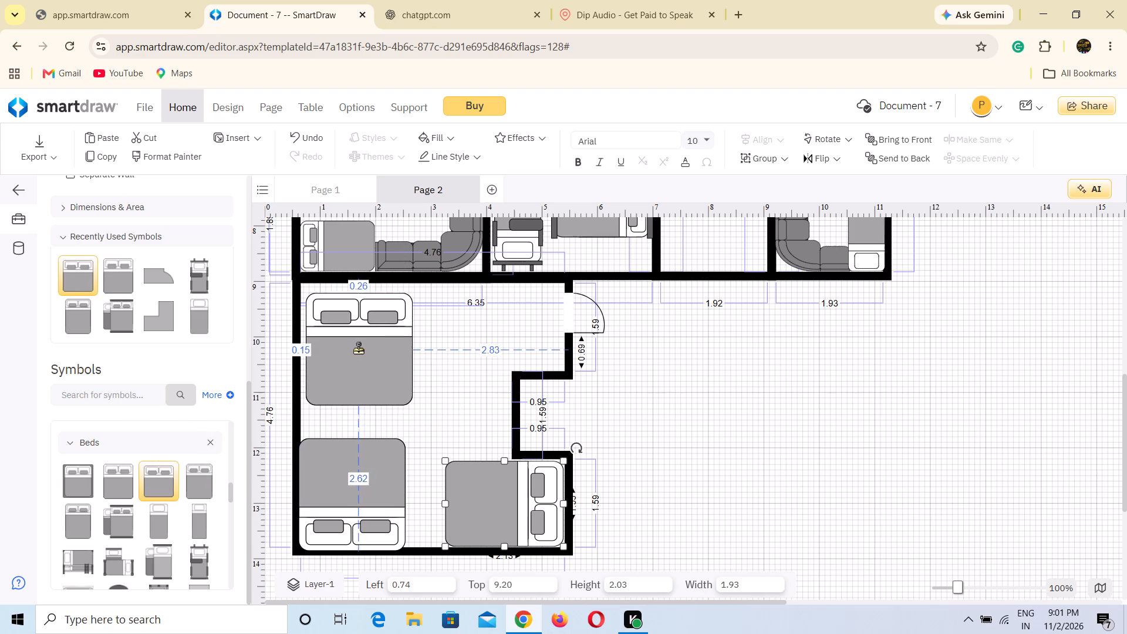
pyautogui.moveTo(358, 349); pyautogui.dragTo(355, 339)
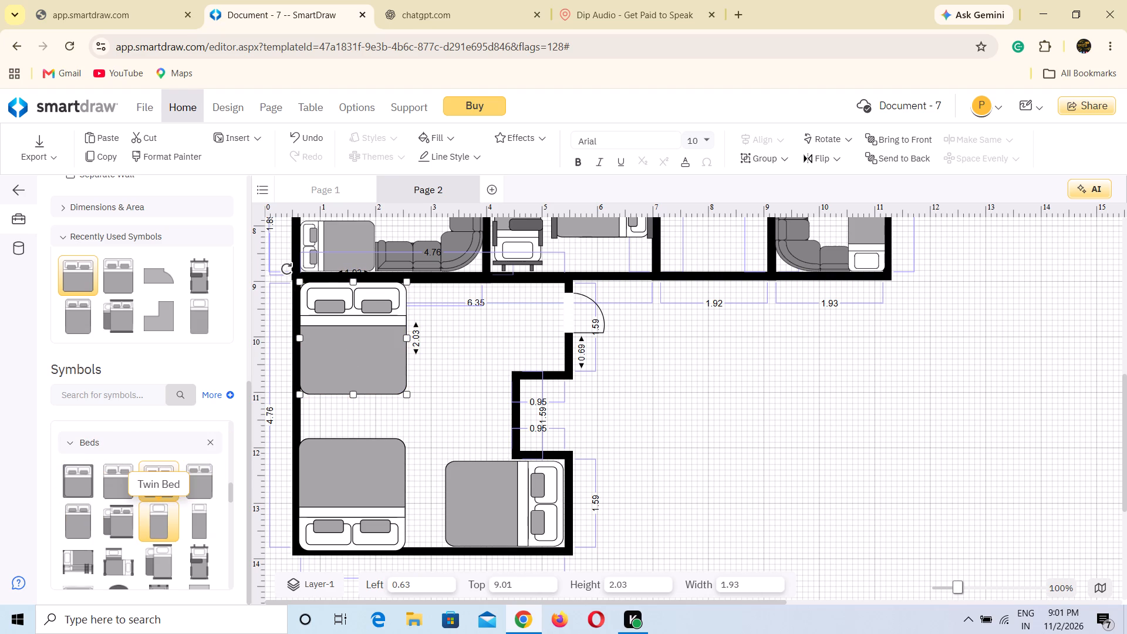
# Add a 1.52 x 2.03 double-pillow bed in the open space between the upper-left bed and the alcove, at 3.08 left, 9.79 top.
pyautogui.moveTo(201, 481); pyautogui.dragTo(424, 416)
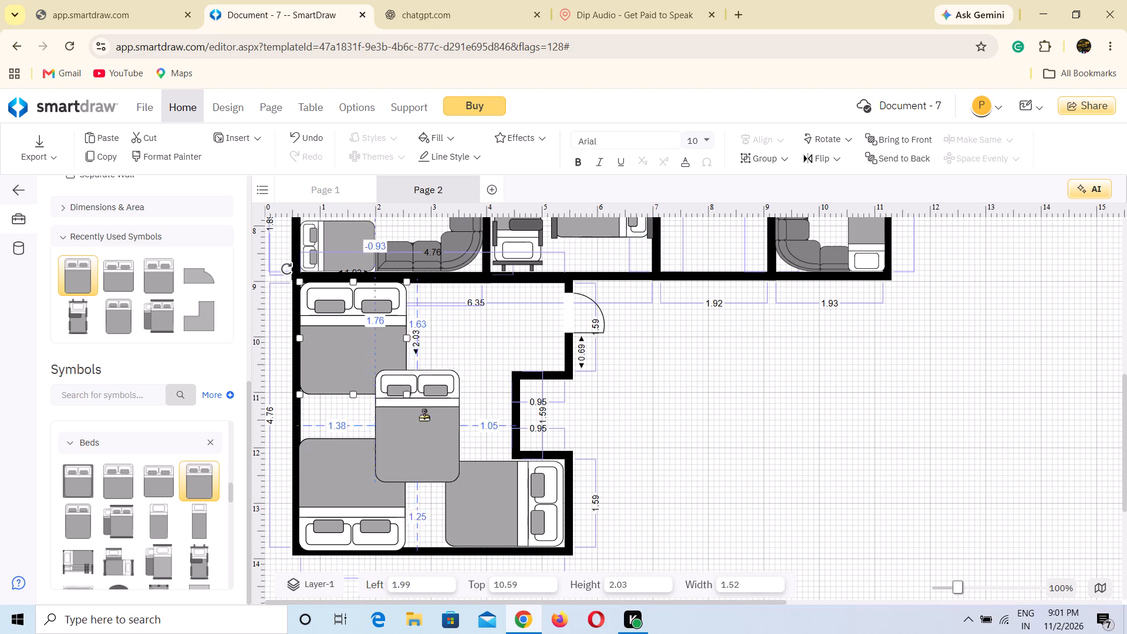
pyautogui.moveTo(424, 416); pyautogui.dragTo(478, 381)
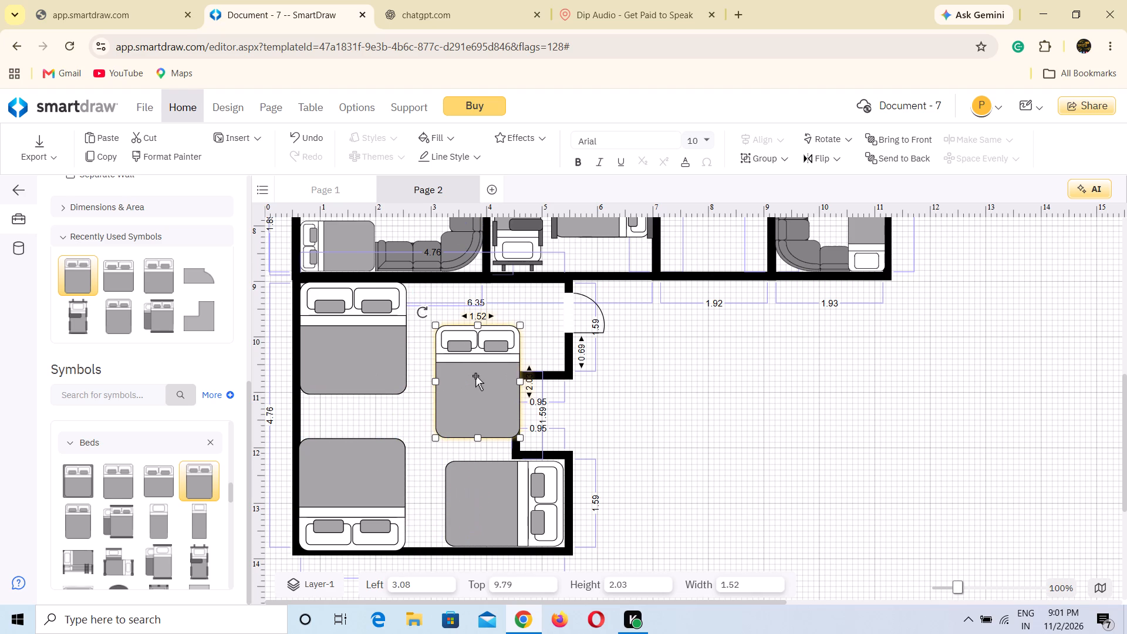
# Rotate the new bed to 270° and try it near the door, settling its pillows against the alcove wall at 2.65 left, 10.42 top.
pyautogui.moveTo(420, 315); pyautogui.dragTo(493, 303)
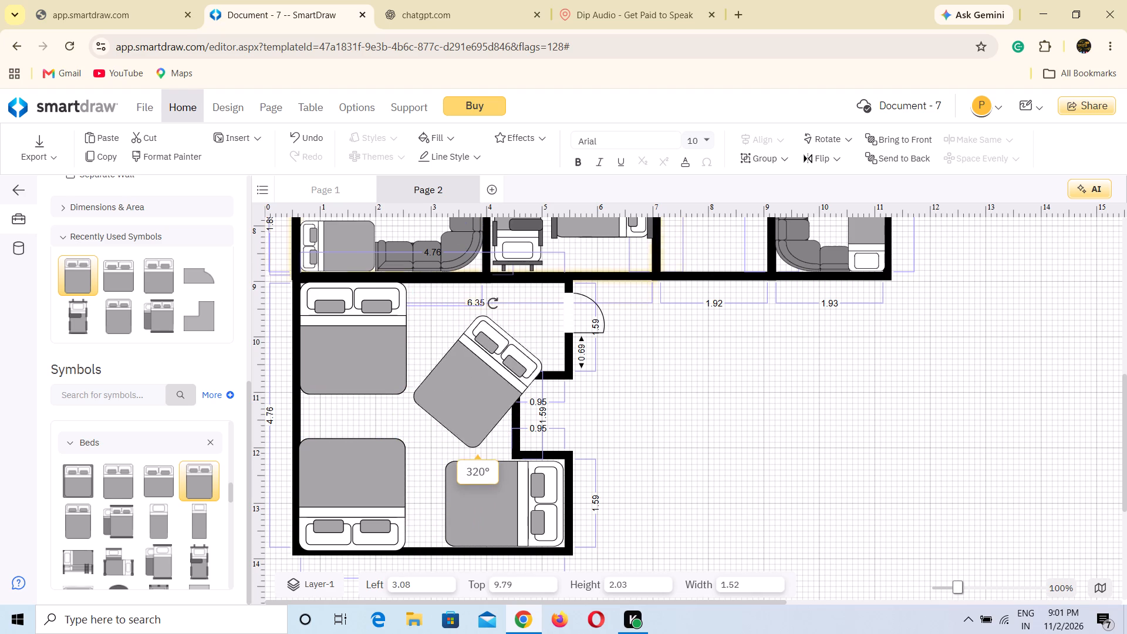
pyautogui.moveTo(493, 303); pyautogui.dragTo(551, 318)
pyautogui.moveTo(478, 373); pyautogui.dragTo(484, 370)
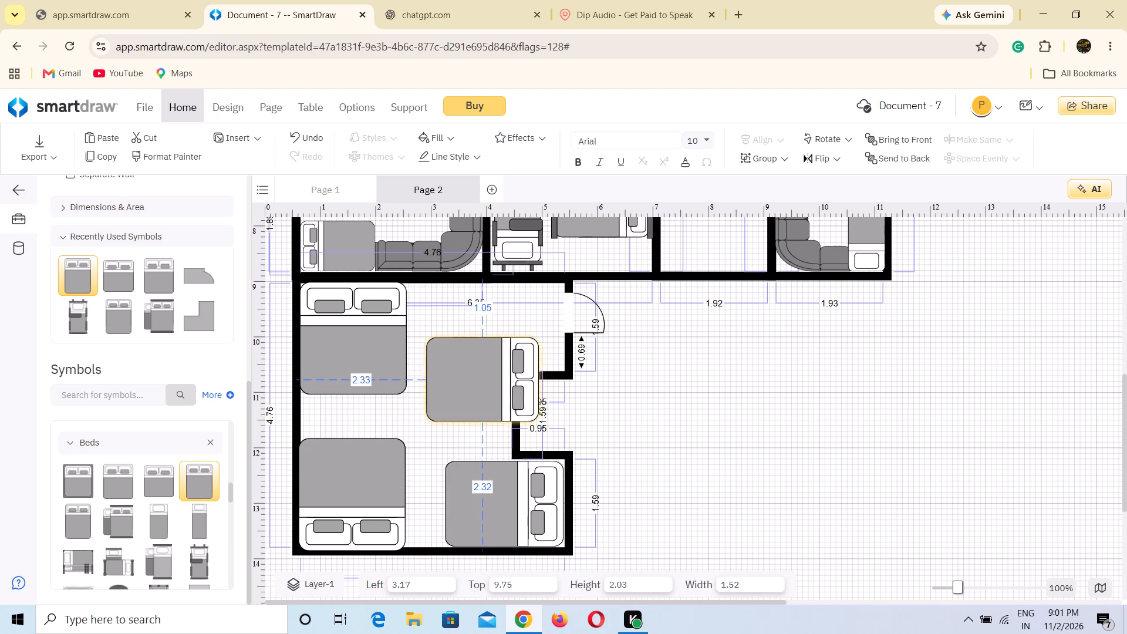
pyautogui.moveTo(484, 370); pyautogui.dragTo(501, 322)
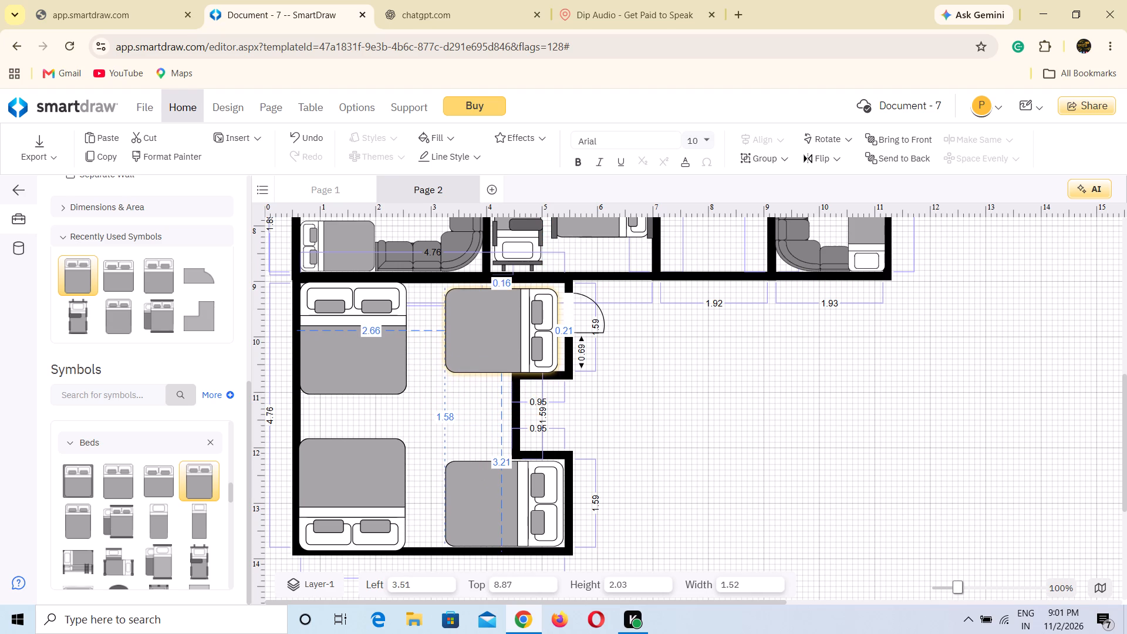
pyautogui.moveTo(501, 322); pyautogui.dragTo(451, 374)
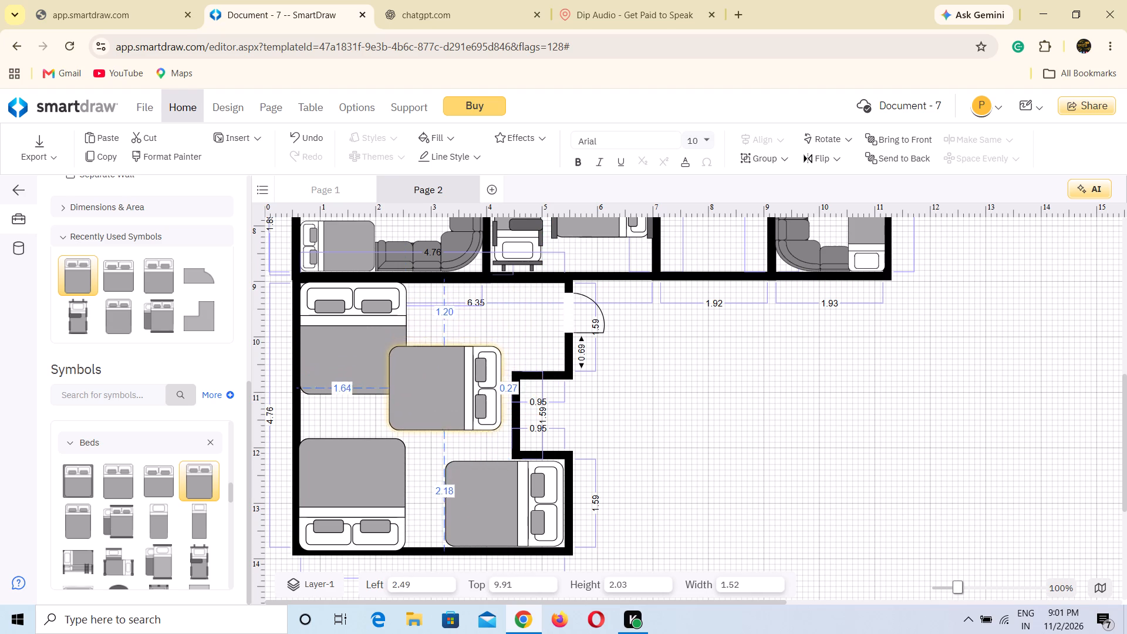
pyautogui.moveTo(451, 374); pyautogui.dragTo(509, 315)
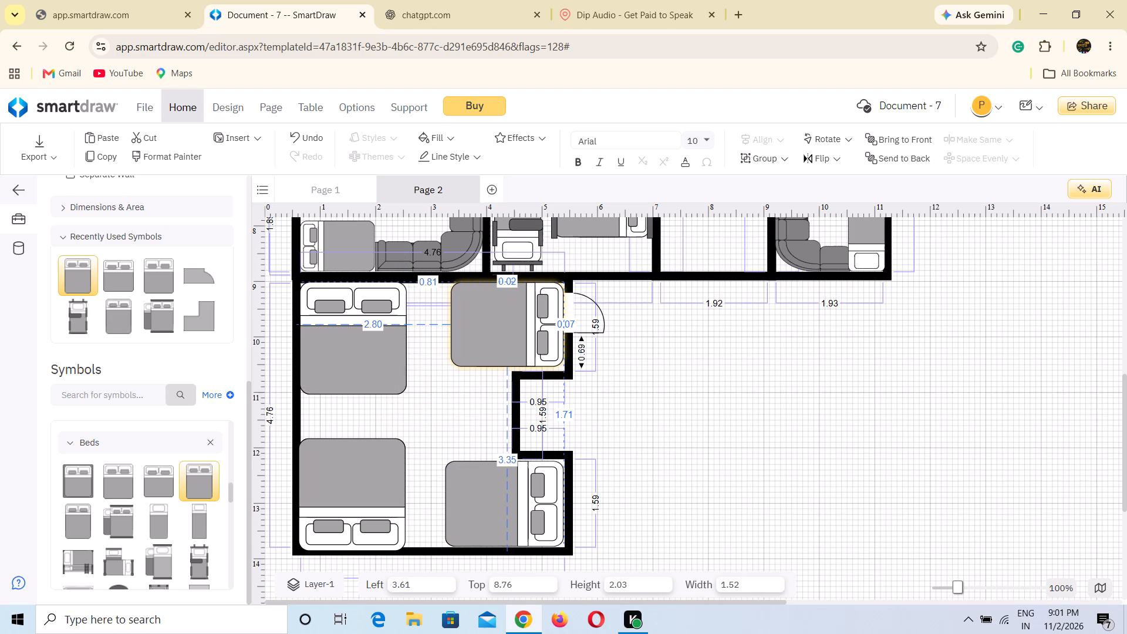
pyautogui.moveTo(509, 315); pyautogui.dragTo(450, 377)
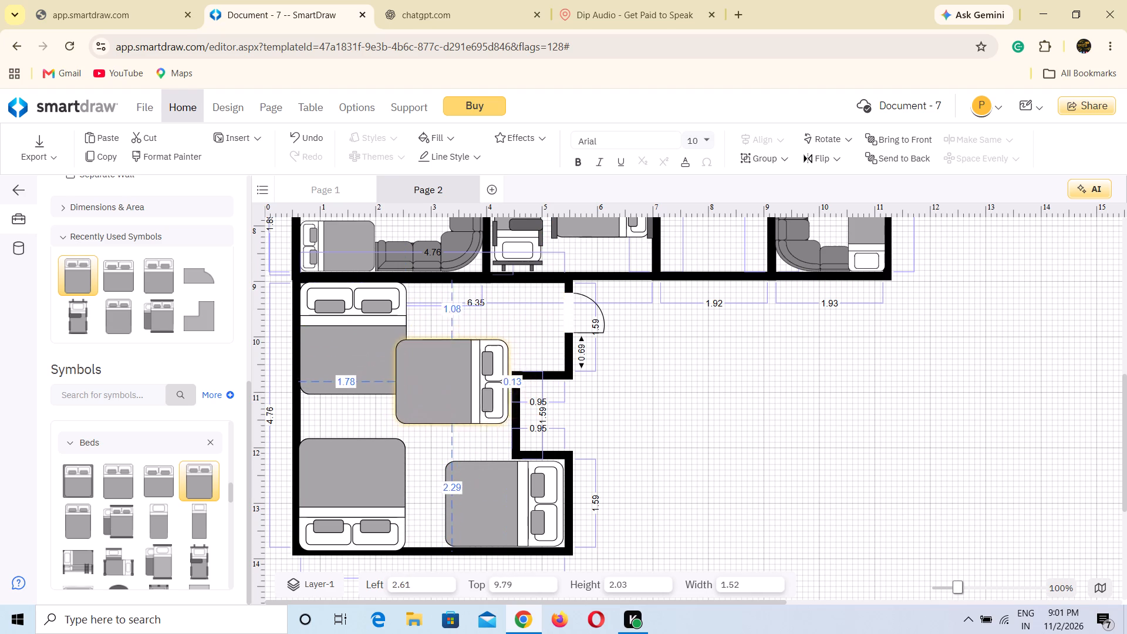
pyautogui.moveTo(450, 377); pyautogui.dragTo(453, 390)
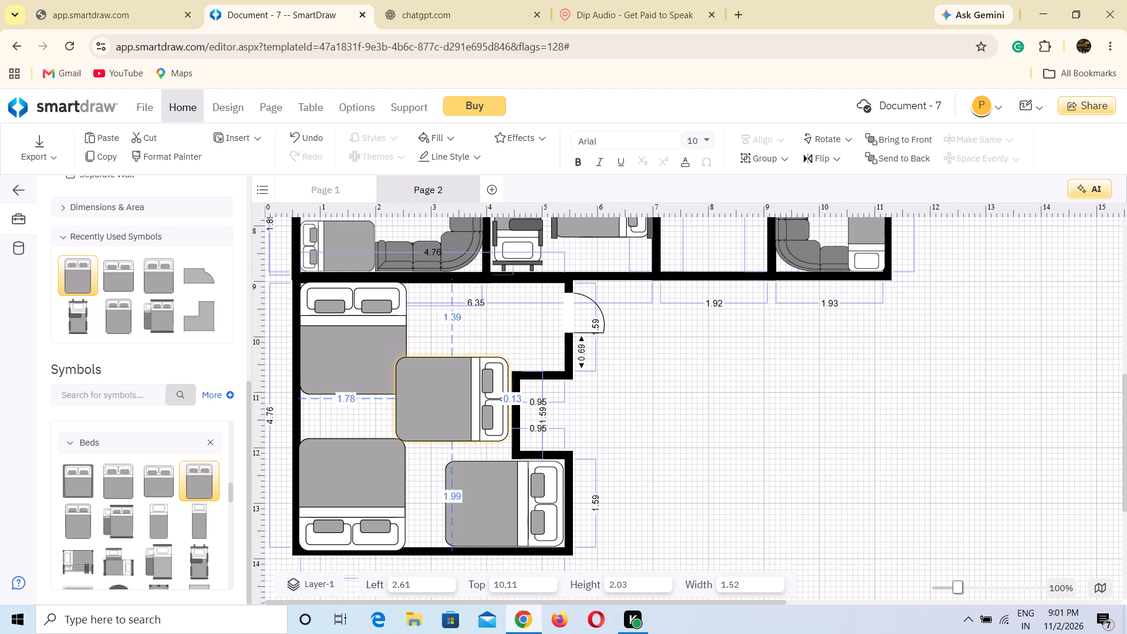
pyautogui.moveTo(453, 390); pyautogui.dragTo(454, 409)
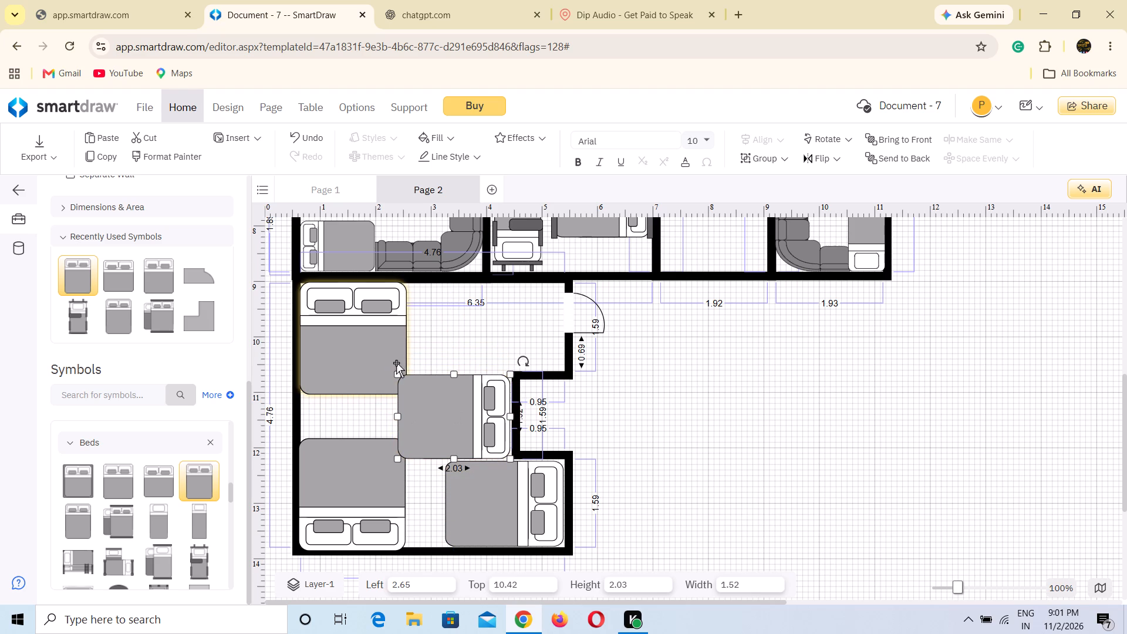
# Shrink the bed beside the alcove to 0.92 wide and 1.64 long.
pyautogui.moveTo(396, 375); pyautogui.dragTo(436, 378)
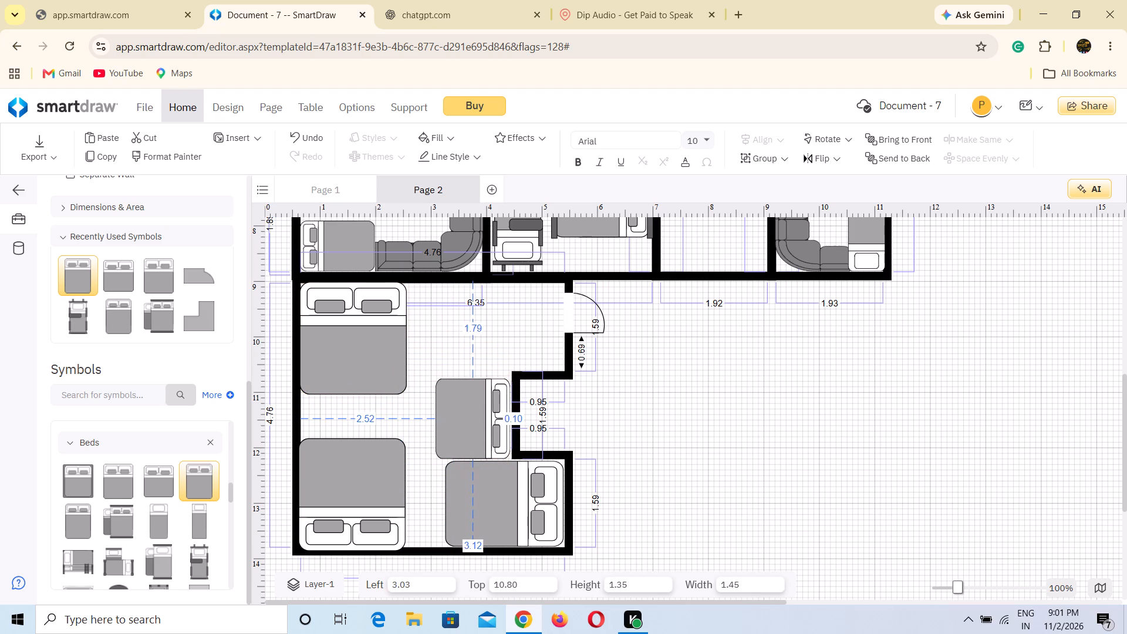
pyautogui.moveTo(436, 378); pyautogui.dragTo(420, 407)
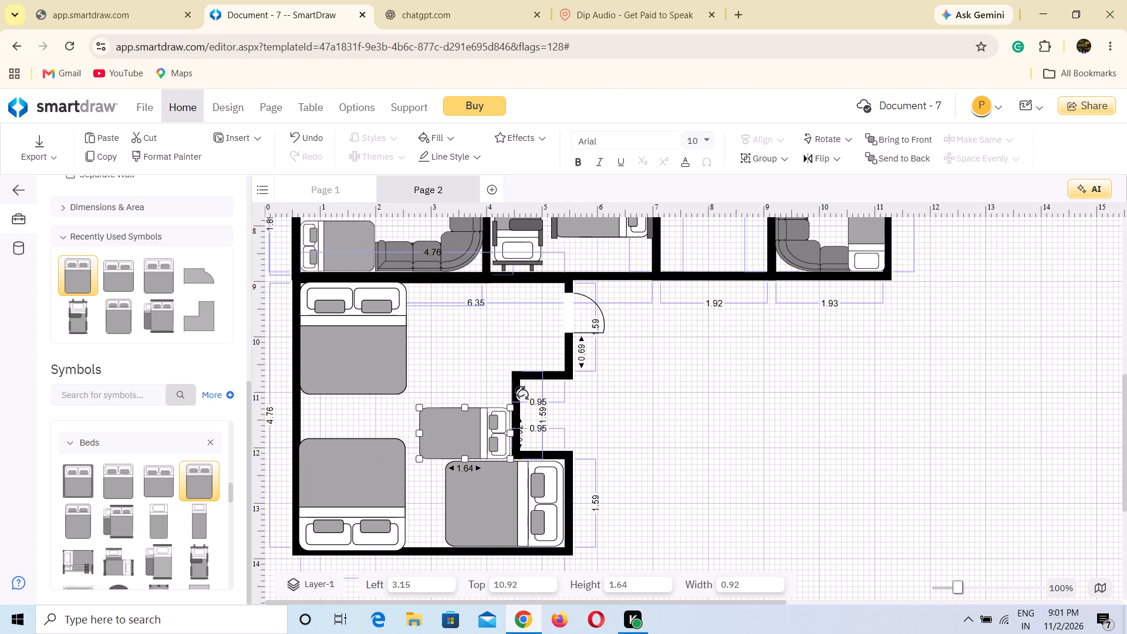
# Turn the small bed upright against the top wall beside the upper-left bed, at 2.91 left, 9.01 top, and lengthen it to 2.03.
pyautogui.moveTo(520, 392); pyautogui.dragTo(424, 376)
pyautogui.moveTo(461, 423); pyautogui.dragTo(465, 342)
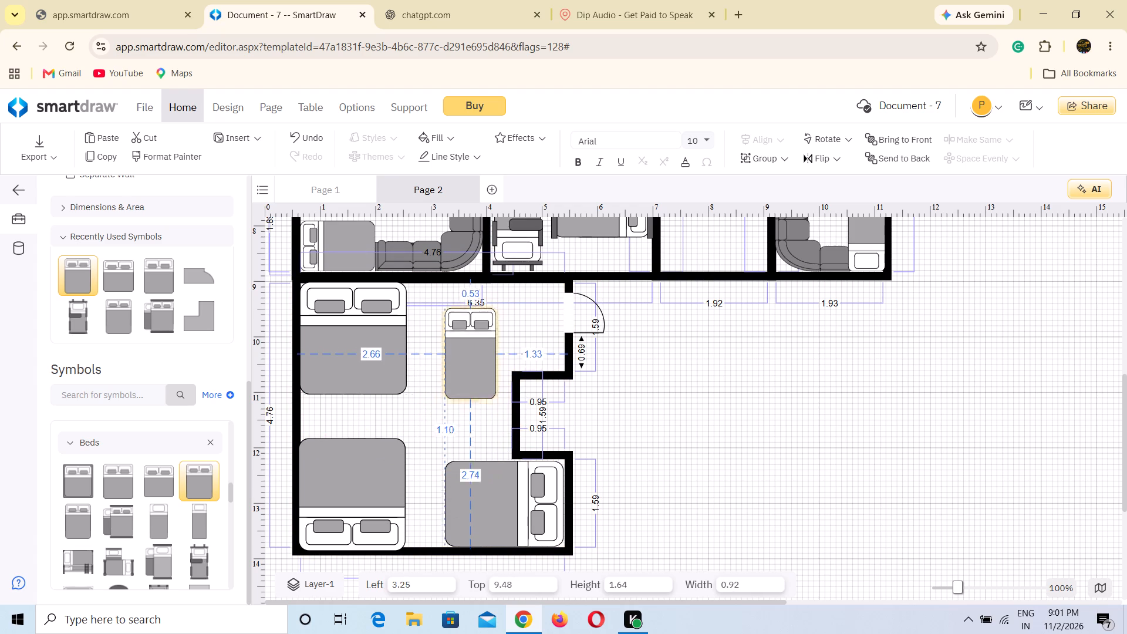
pyautogui.moveTo(465, 342); pyautogui.dragTo(449, 319)
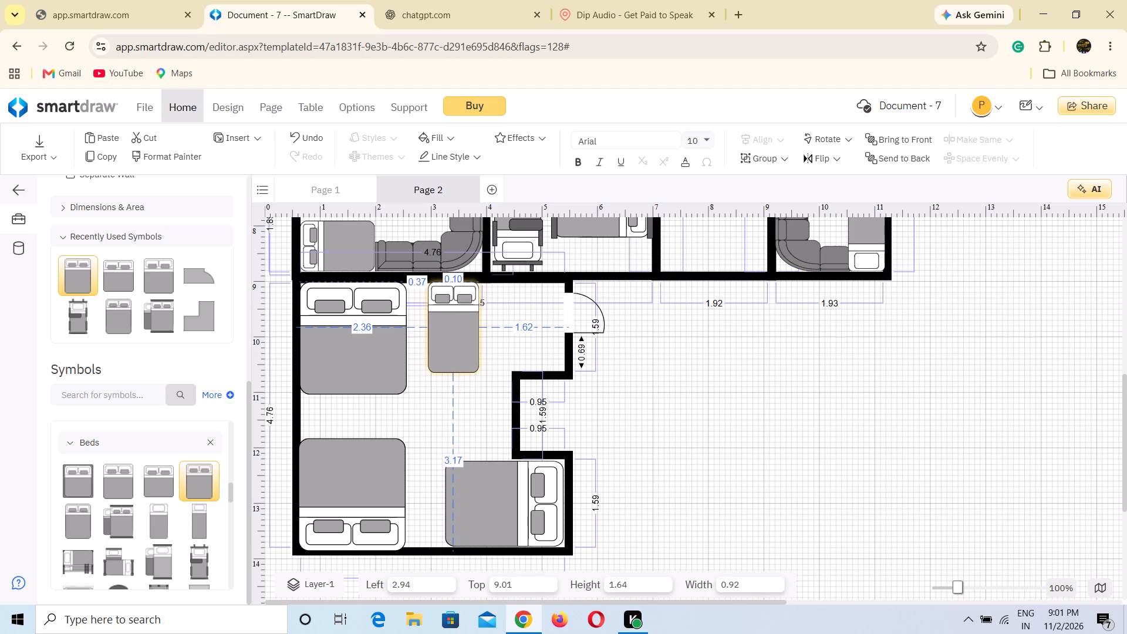
pyautogui.moveTo(449, 319); pyautogui.dragTo(448, 319)
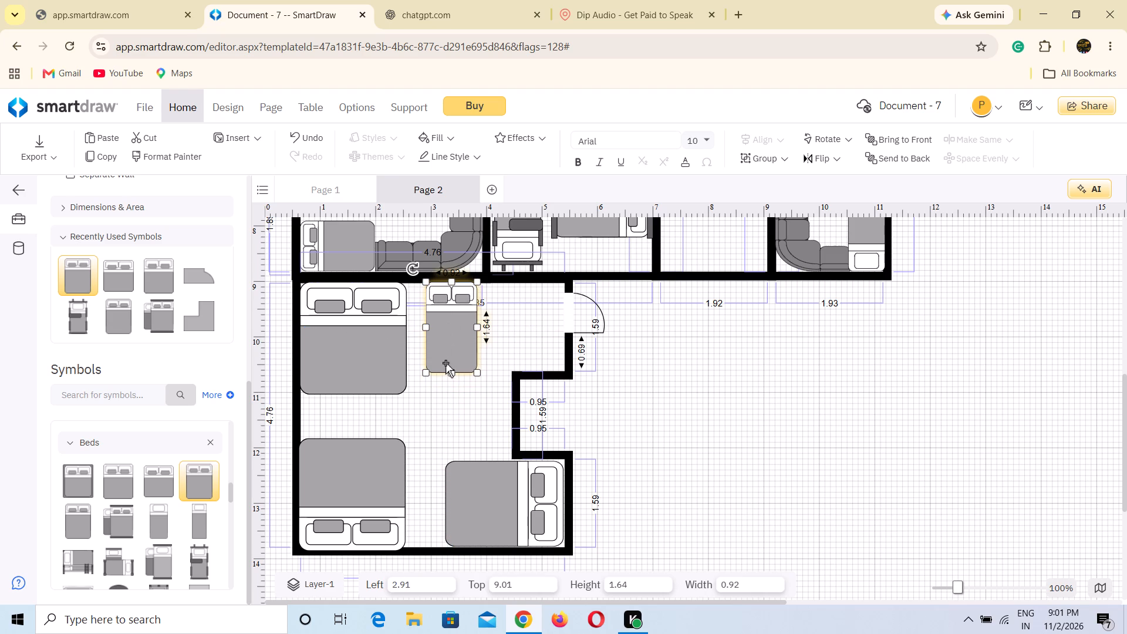
pyautogui.moveTo(453, 373); pyautogui.dragTo(453, 393)
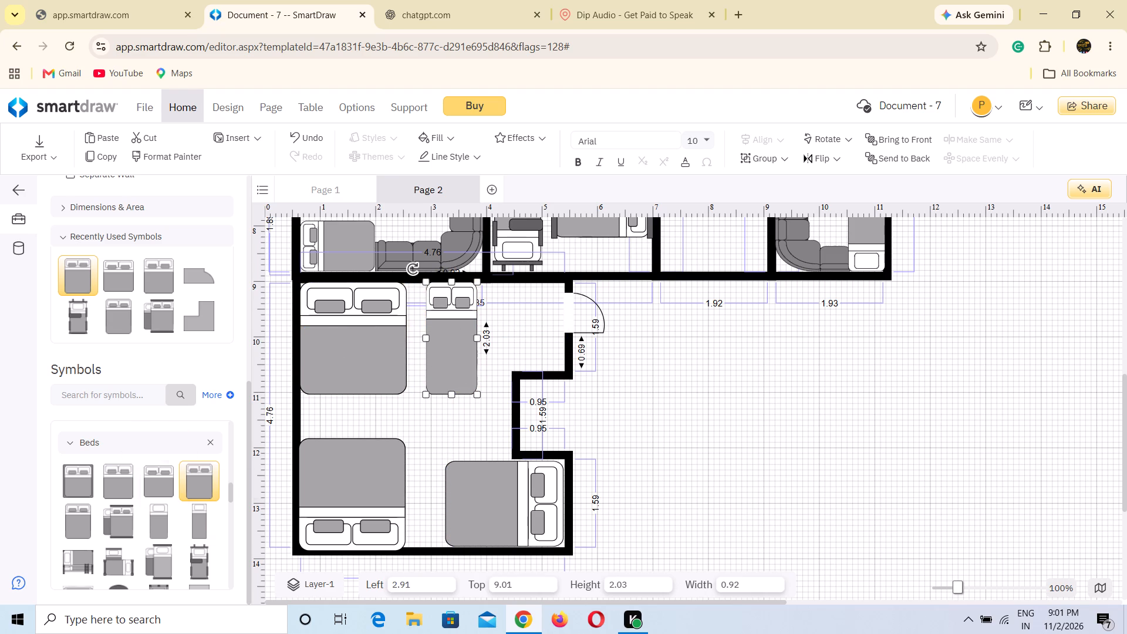
# Add an L-shaped room outline, 6.35 wide and 5.71 high, overlapping the alcove room's door side at 4.45 left, 8.08 top.
pyautogui.click(195, 516)
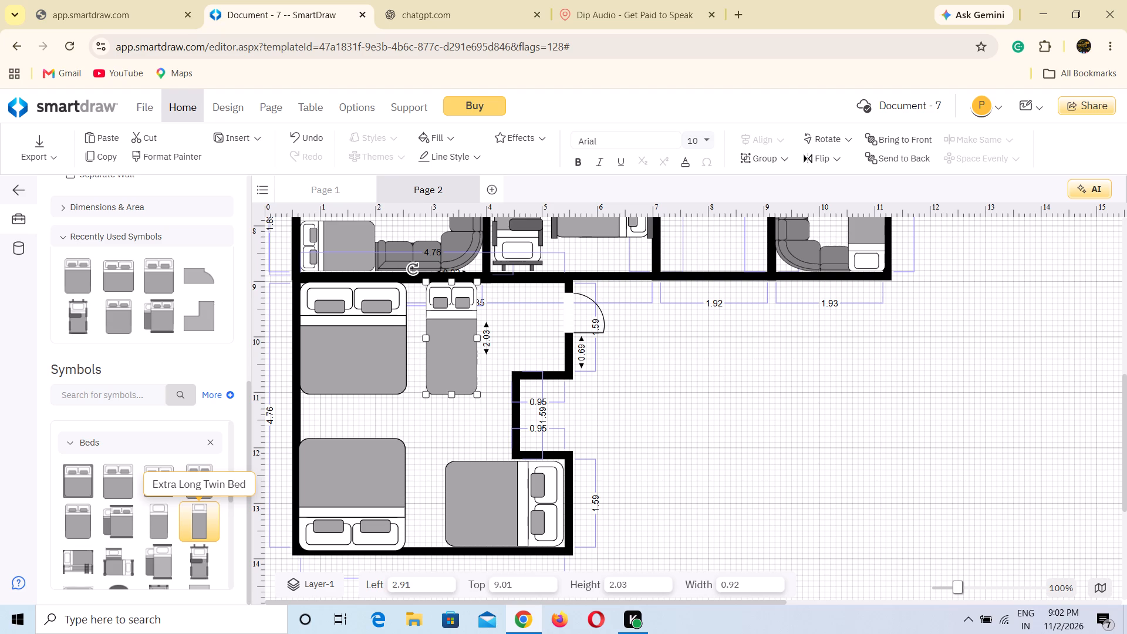
pyautogui.scroll(-1, 160, 527)
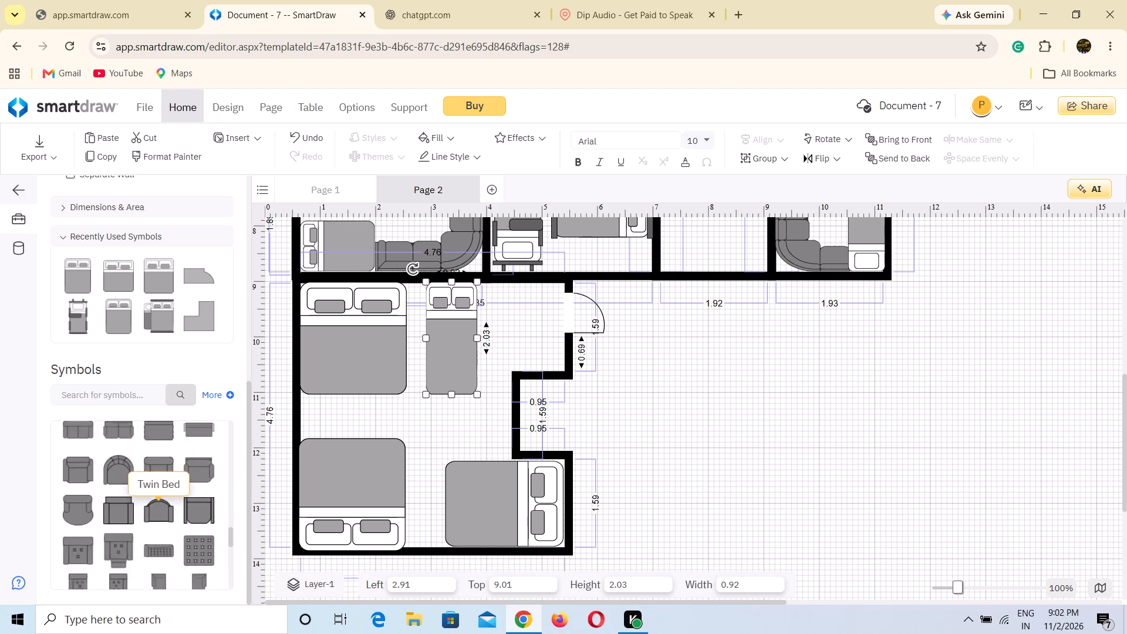
pyautogui.scroll(-1, 160, 527)
pyautogui.scroll(1, 160, 527)
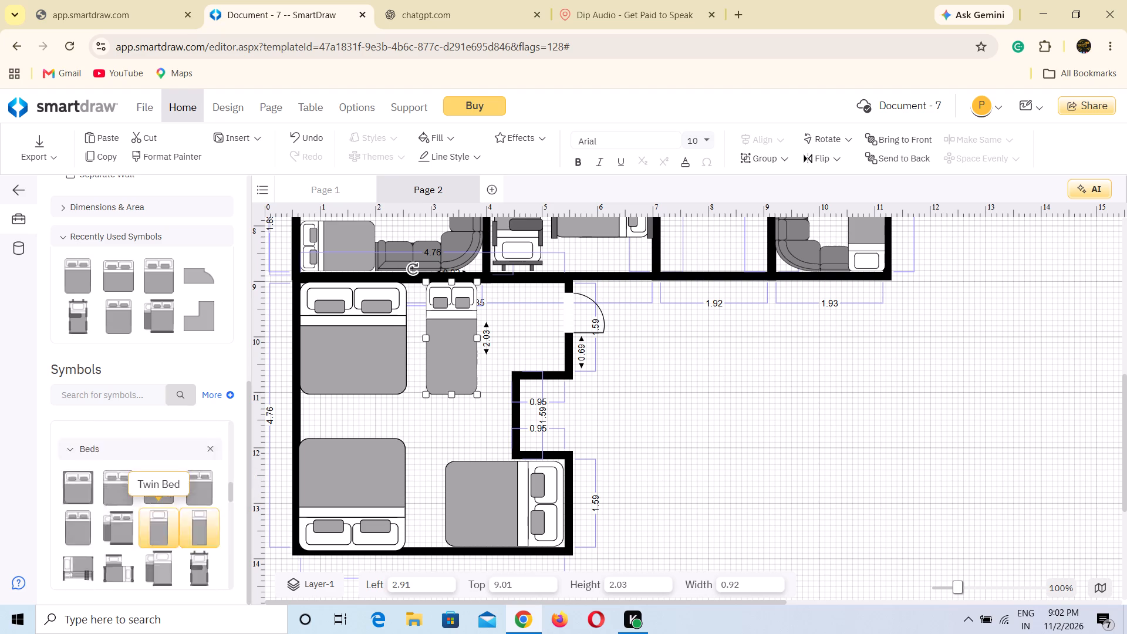
pyautogui.scroll(1, 160, 527)
pyautogui.scroll(-1, 160, 527)
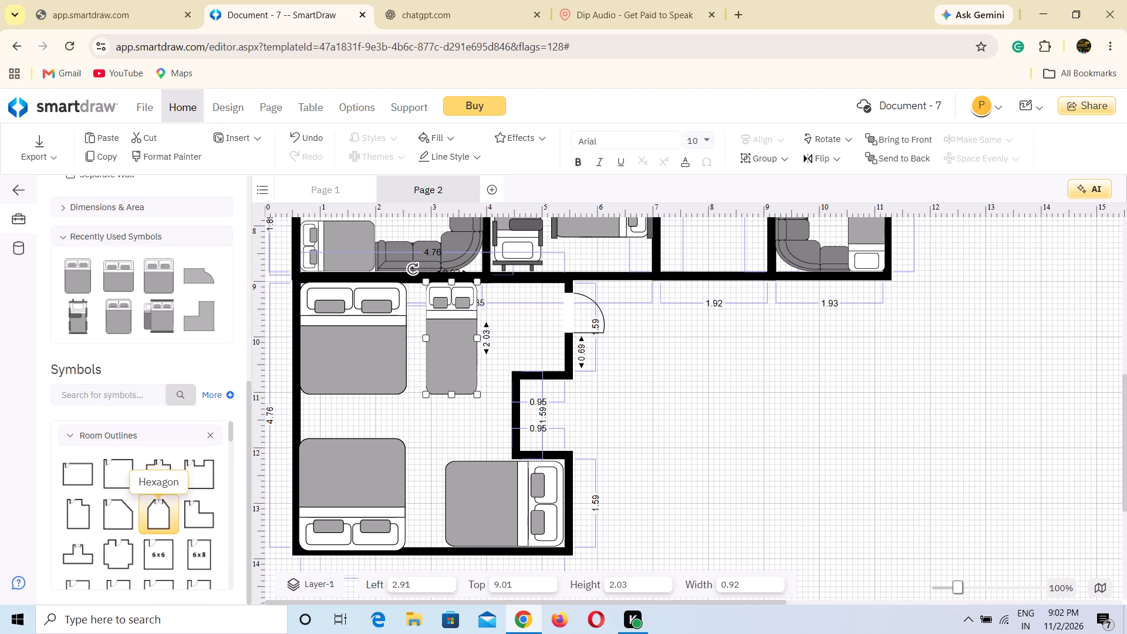
pyautogui.scroll(-1, 160, 527)
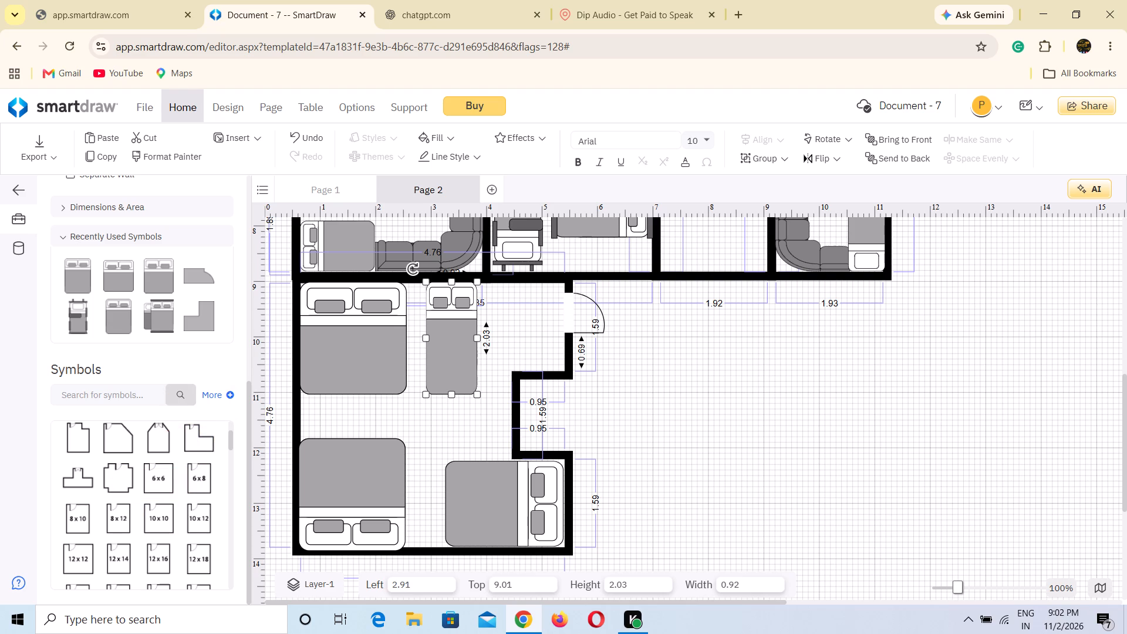
pyautogui.moveTo(200, 453); pyautogui.dragTo(601, 461)
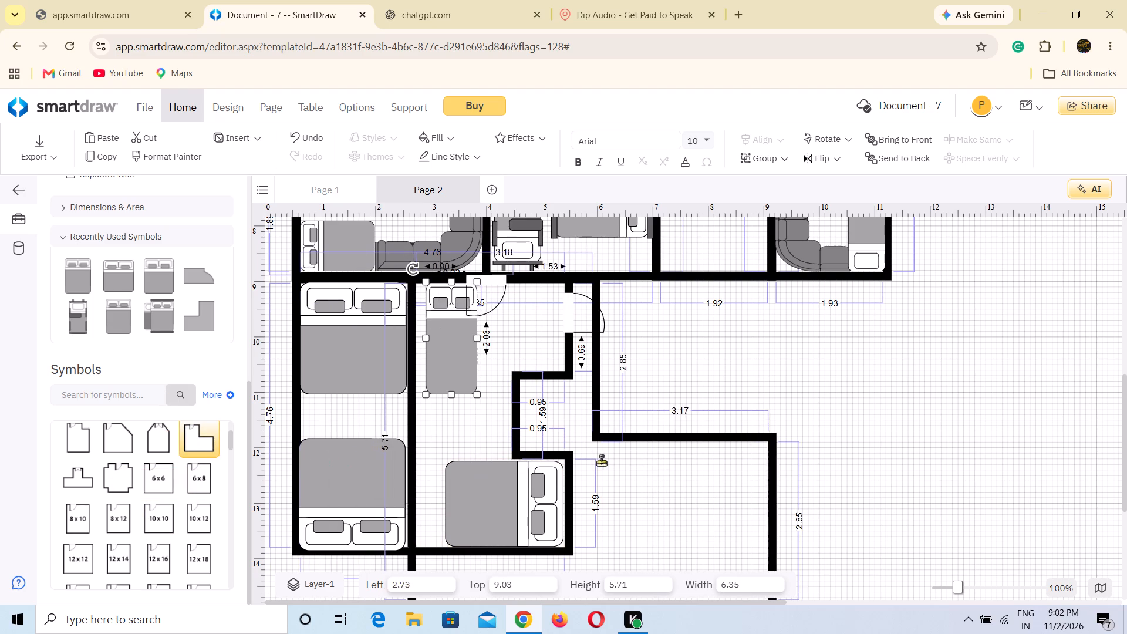
pyautogui.moveTo(601, 461); pyautogui.dragTo(696, 393)
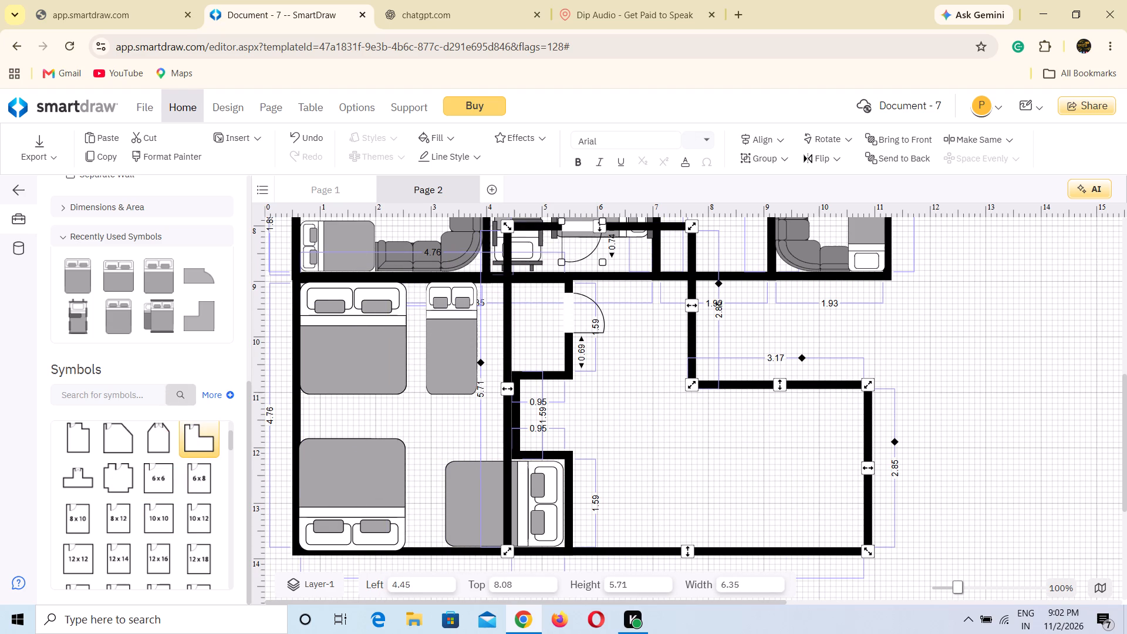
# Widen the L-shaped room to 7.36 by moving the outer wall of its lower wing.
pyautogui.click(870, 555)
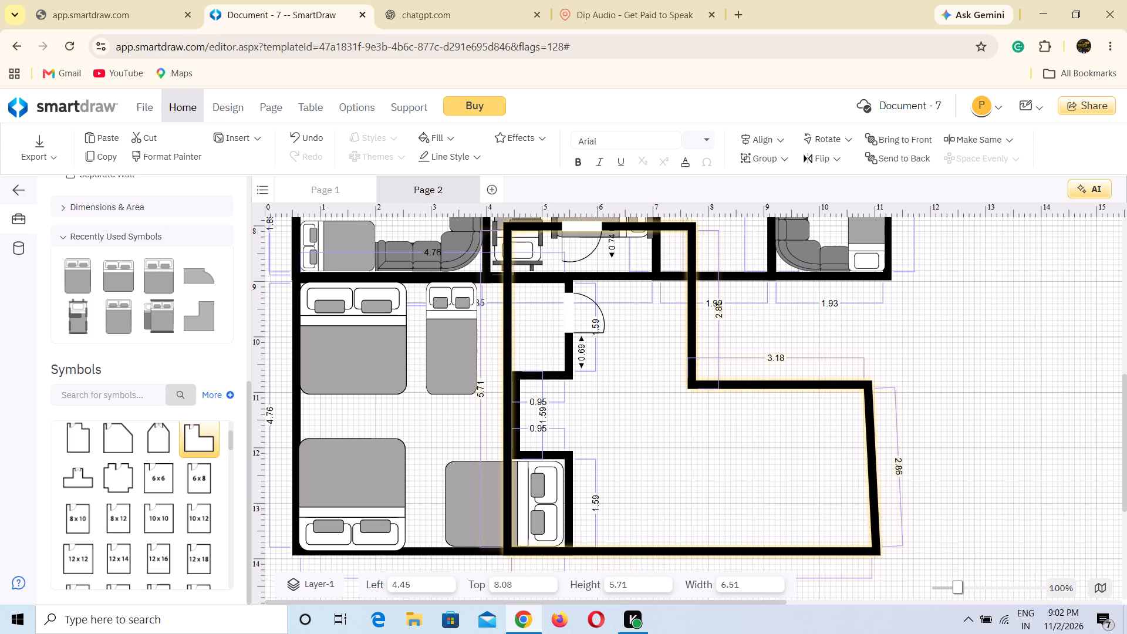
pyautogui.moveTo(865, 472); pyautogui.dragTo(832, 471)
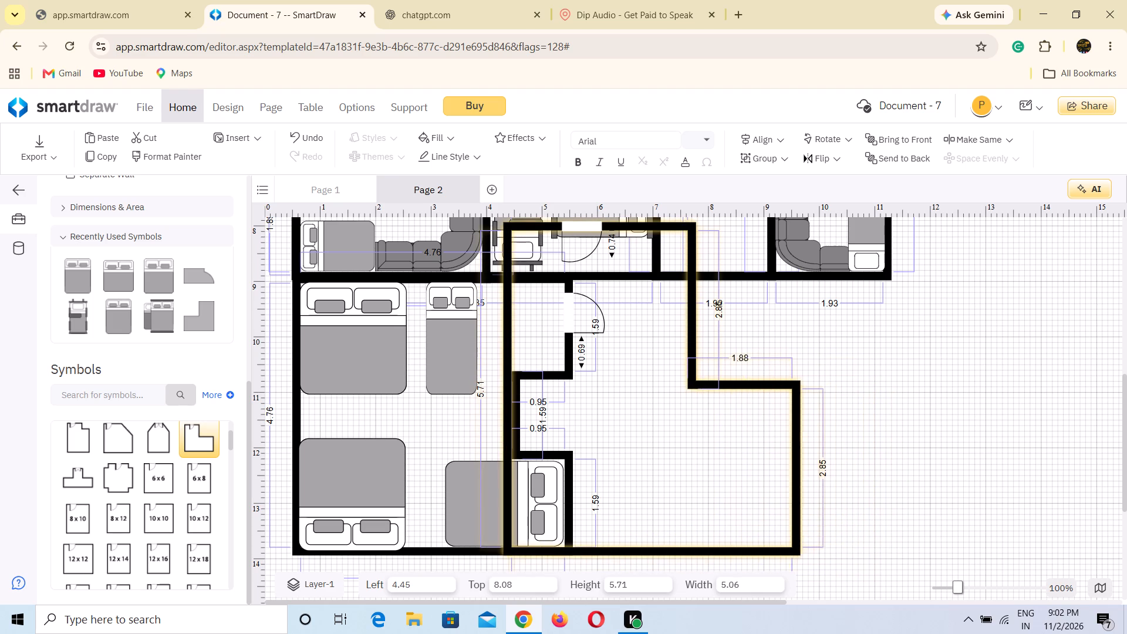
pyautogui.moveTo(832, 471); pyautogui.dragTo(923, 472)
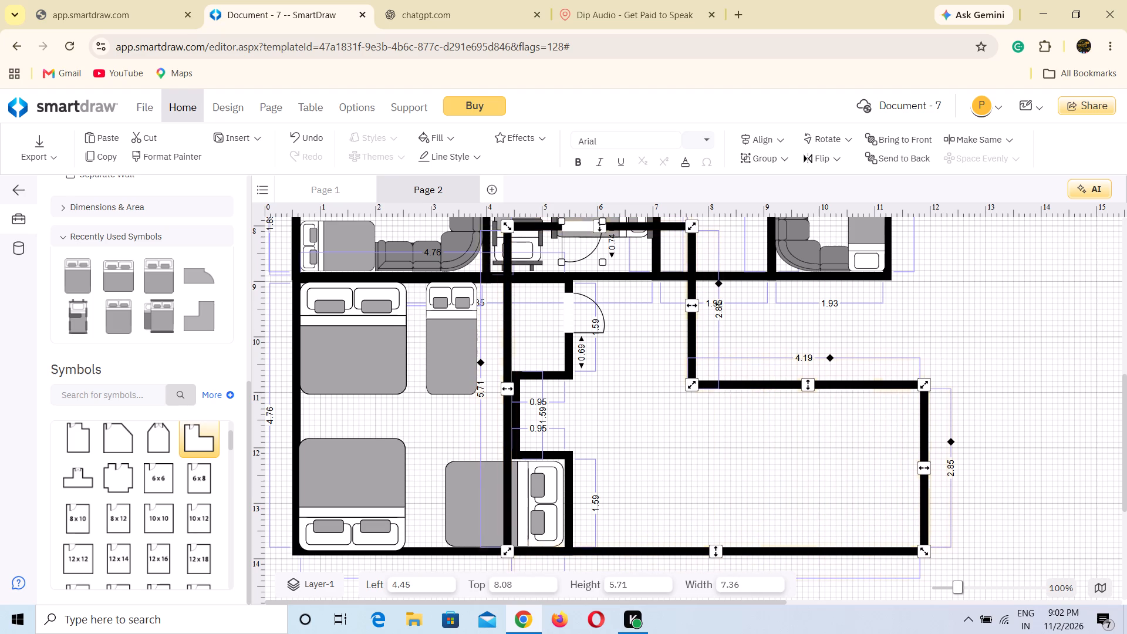
# Shift the L-shaped room down to 4.58 left, 8.55 top, and resize the door in its top wall to 0.78.
pyautogui.moveTo(605, 222); pyautogui.dragTo(602, 224)
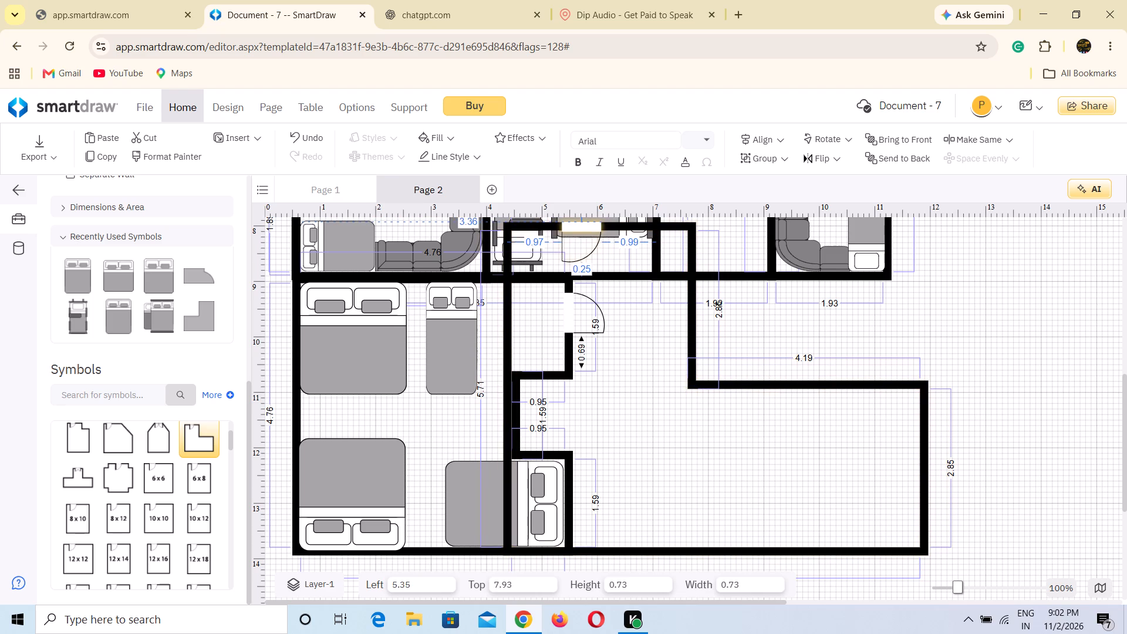
pyautogui.moveTo(602, 224); pyautogui.dragTo(602, 235)
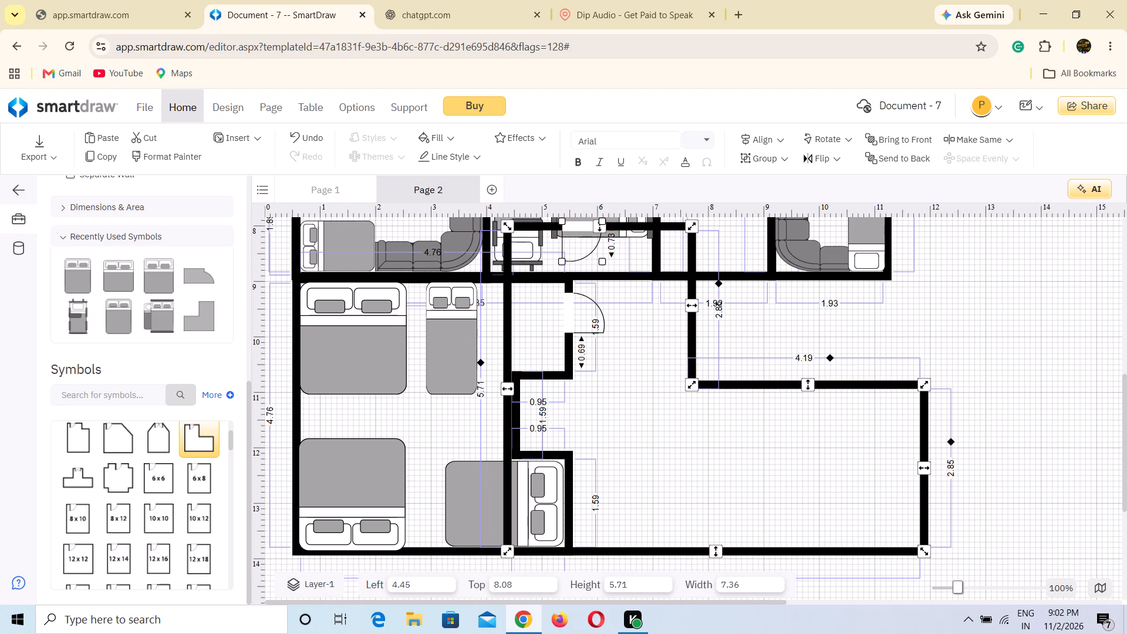
pyautogui.click(603, 222)
pyautogui.moveTo(525, 228); pyautogui.dragTo(531, 251)
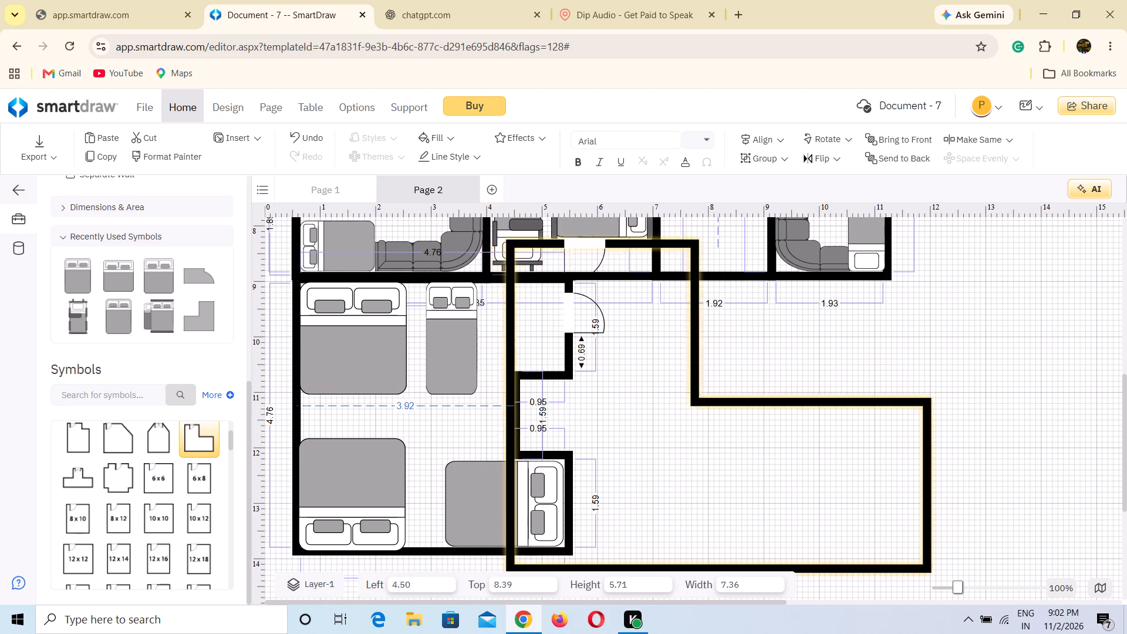
pyautogui.moveTo(531, 251); pyautogui.dragTo(532, 254)
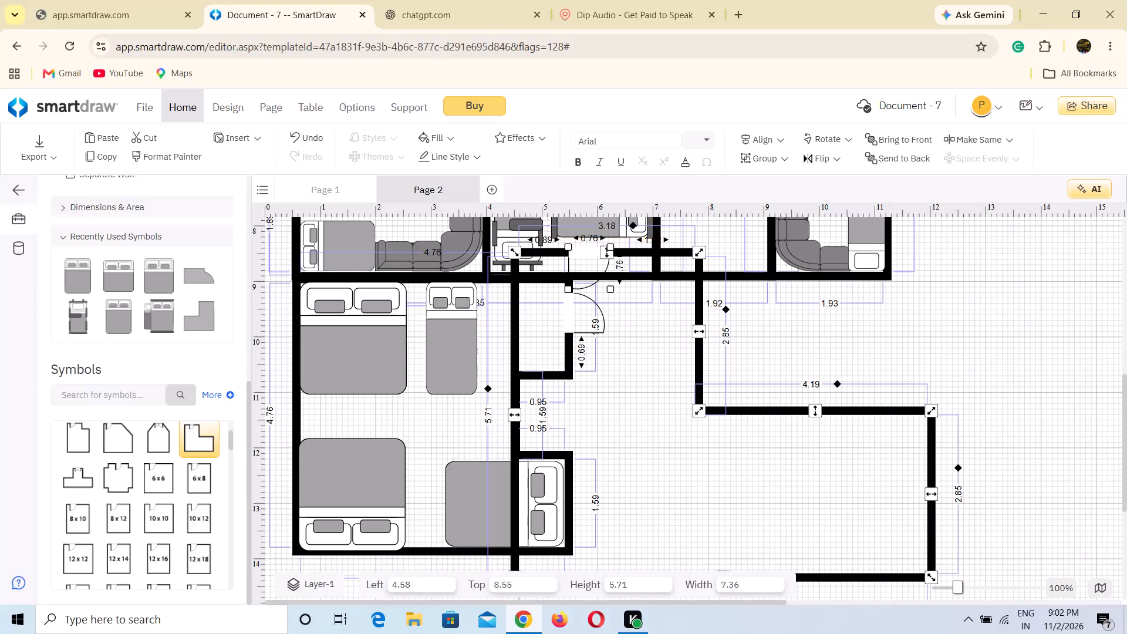
pyautogui.moveTo(612, 248); pyautogui.dragTo(612, 269)
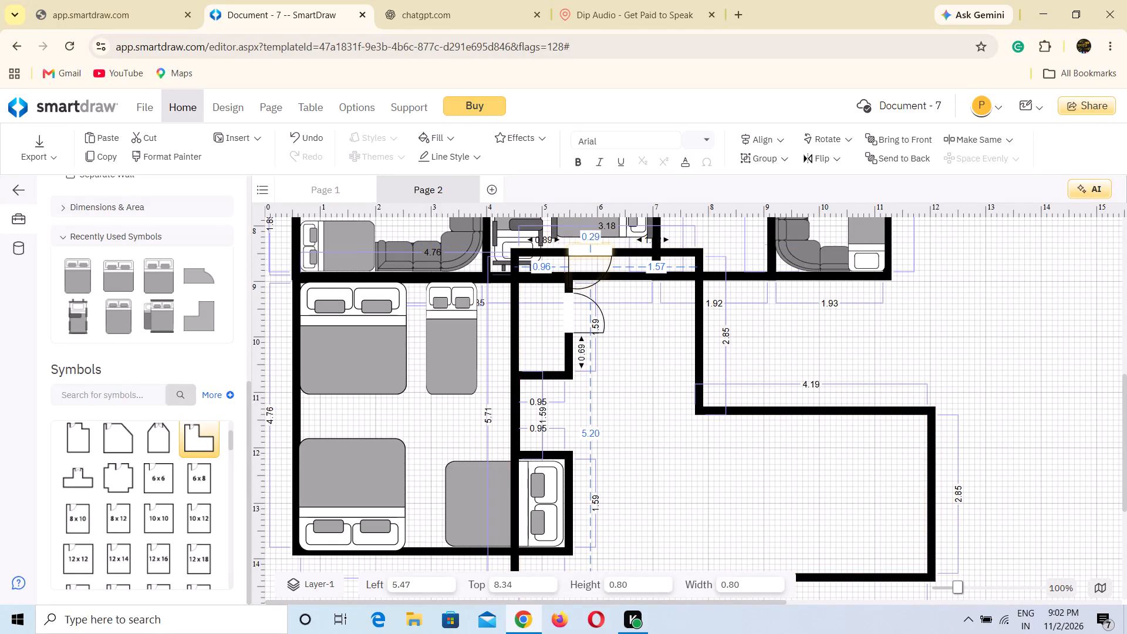
pyautogui.moveTo(612, 269); pyautogui.dragTo(612, 288)
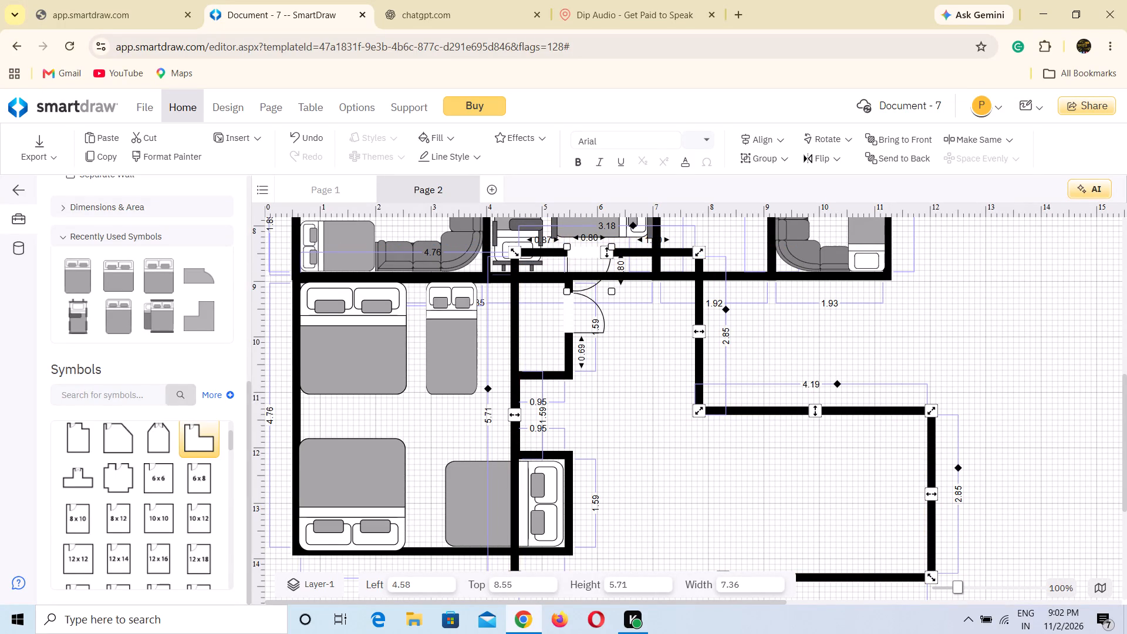
pyautogui.click(568, 247)
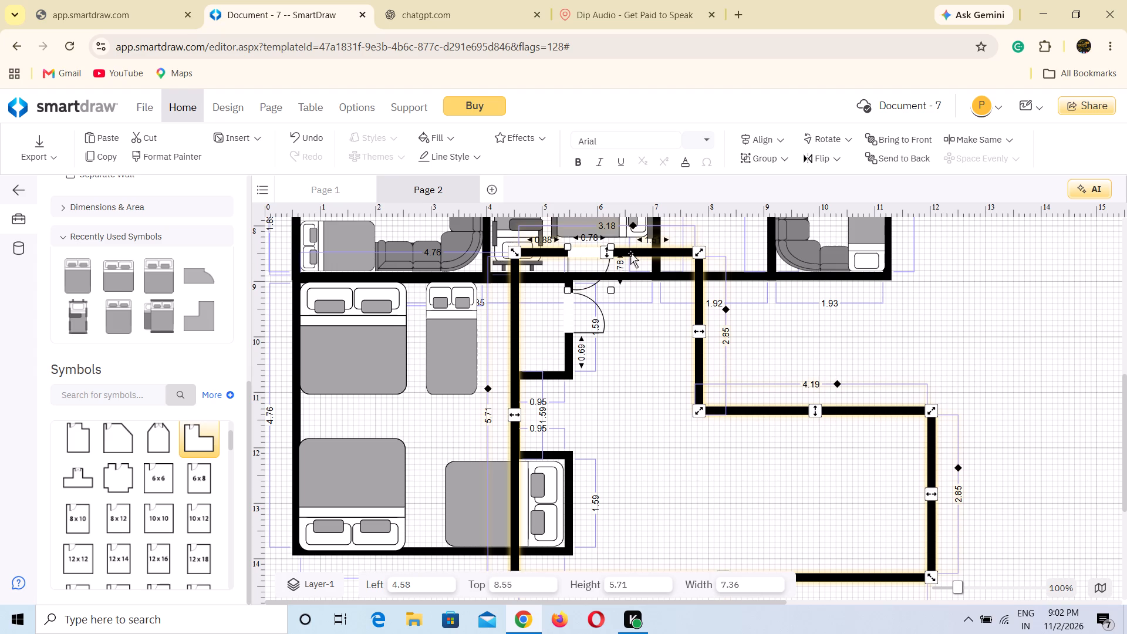
# Move the L-shaped room up over the furnished rooms and pull its walls in to 5.44 wide and 3.67 high, at 5.21 left, 6.94 top.
pyautogui.moveTo(630, 253); pyautogui.dragTo(626, 214)
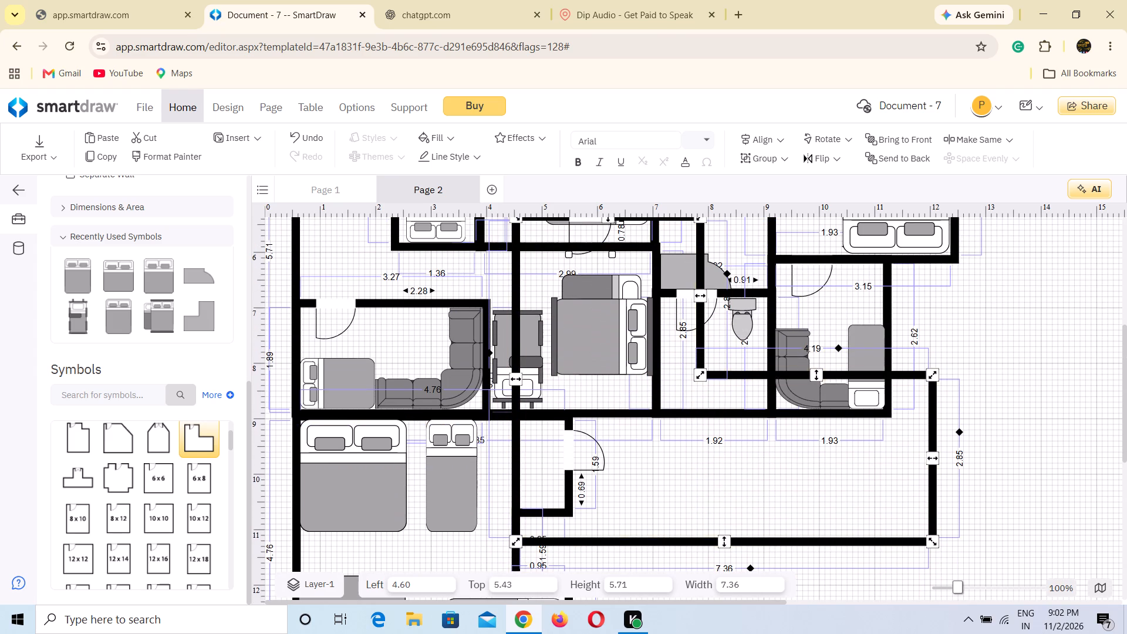
pyautogui.moveTo(724, 544); pyautogui.dragTo(716, 442)
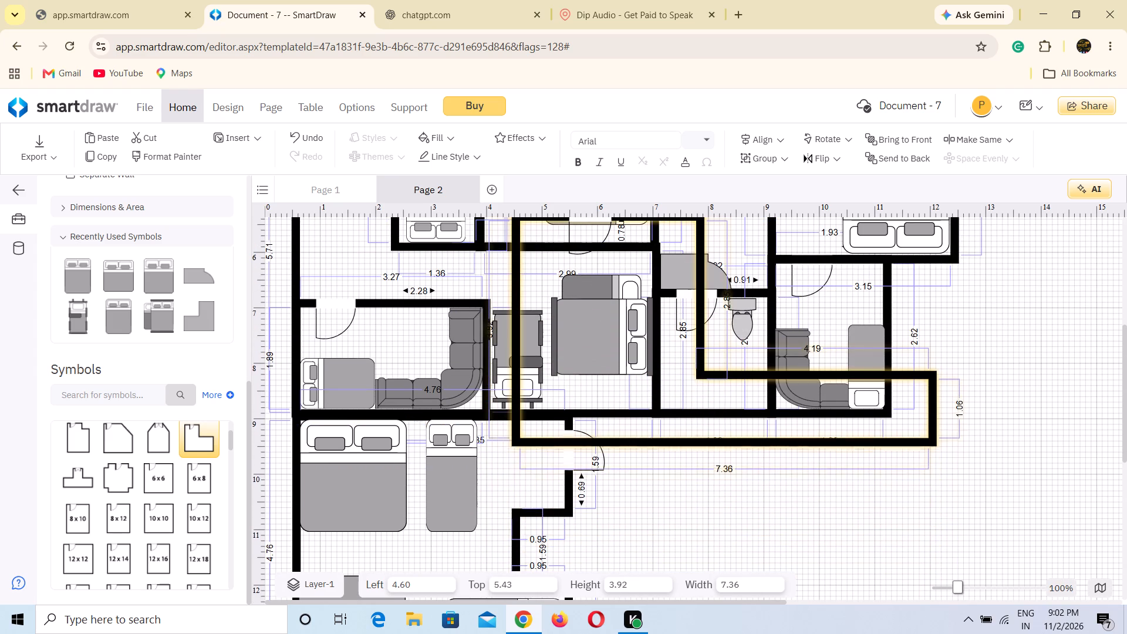
pyautogui.moveTo(716, 442); pyautogui.dragTo(720, 517)
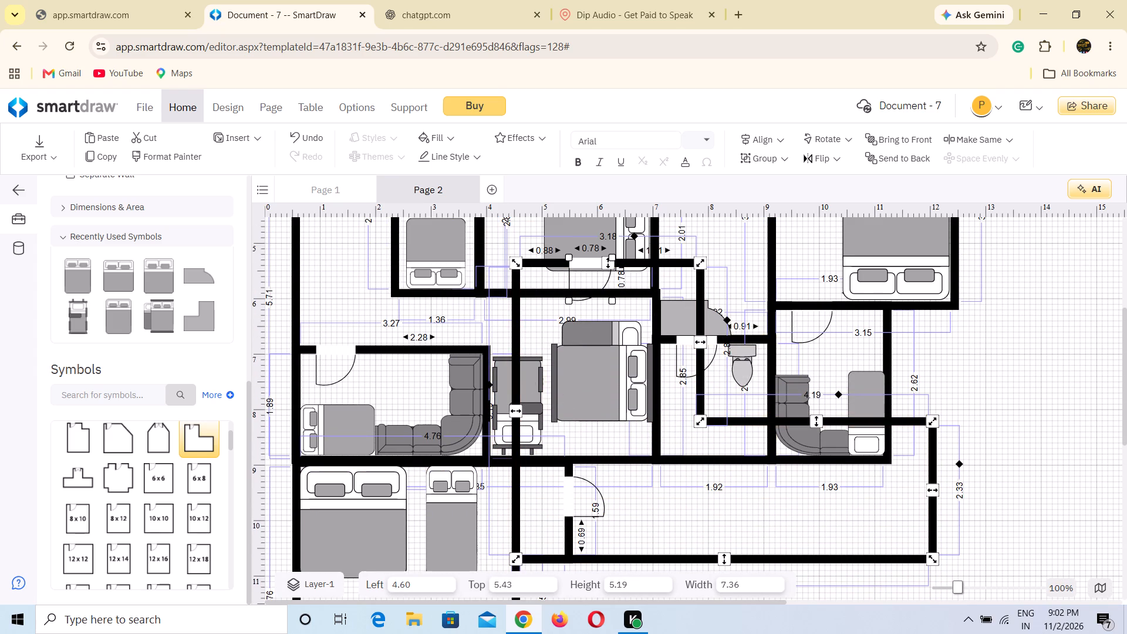
pyautogui.moveTo(517, 413); pyautogui.dragTo(551, 434)
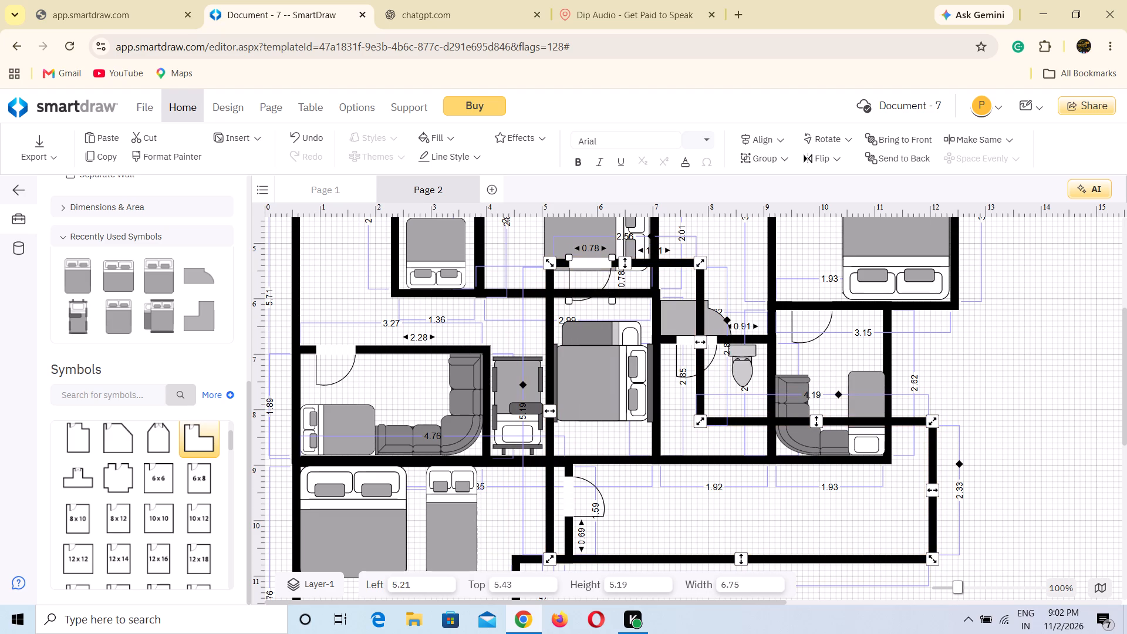
pyautogui.moveTo(626, 269); pyautogui.dragTo(625, 345)
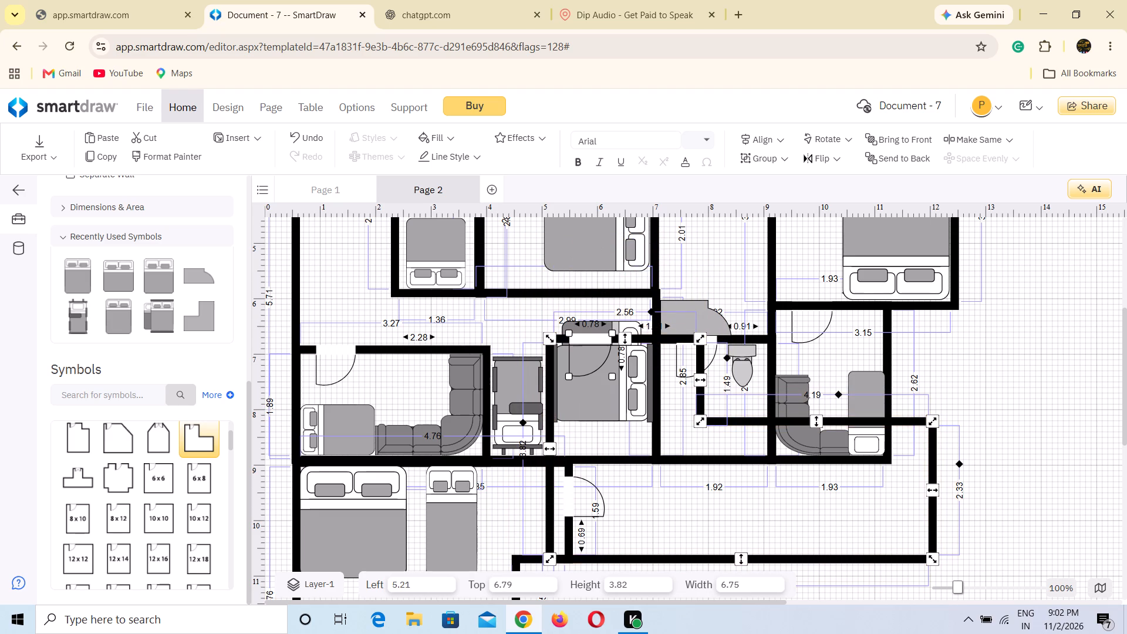
pyautogui.moveTo(627, 338); pyautogui.dragTo(627, 362)
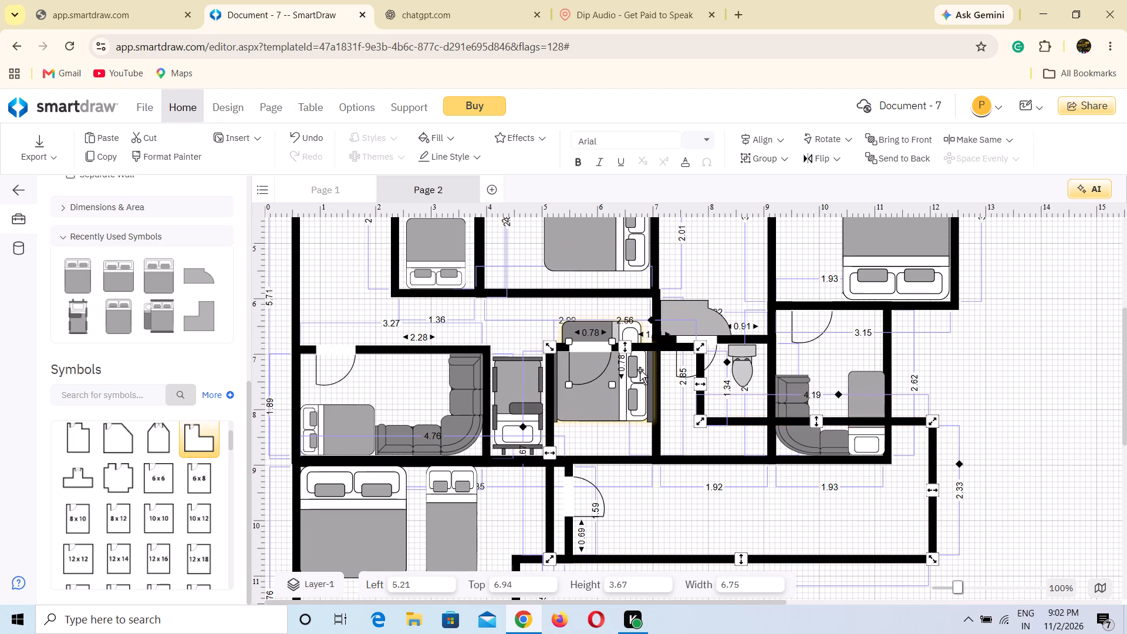
pyautogui.moveTo(934, 491); pyautogui.dragTo(886, 524)
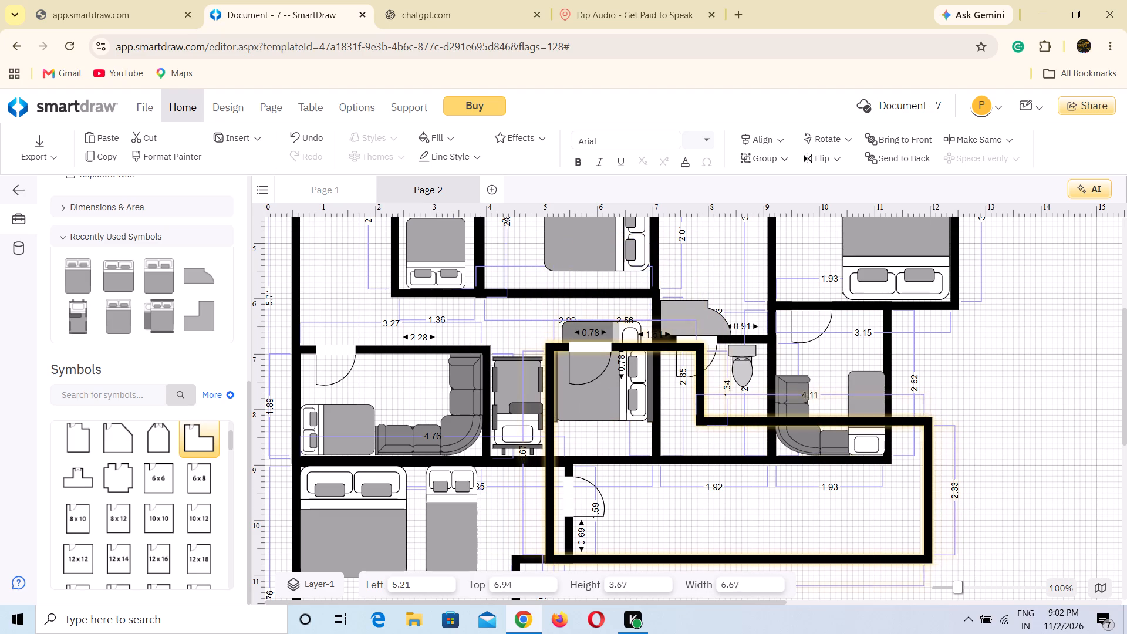
pyautogui.moveTo(886, 524); pyautogui.dragTo(863, 529)
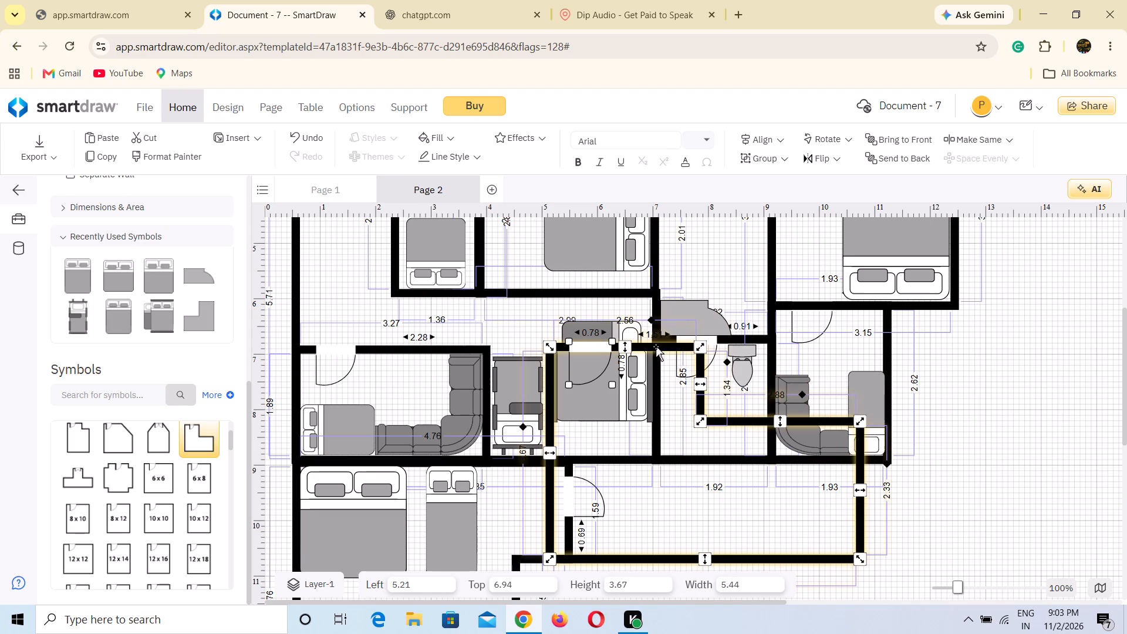
# Move the L-shaped room below the furnished rooms, clear of the alcove room's door, to 7.29 left, 8.98 top.
pyautogui.moveTo(656, 346); pyautogui.dragTo(696, 456)
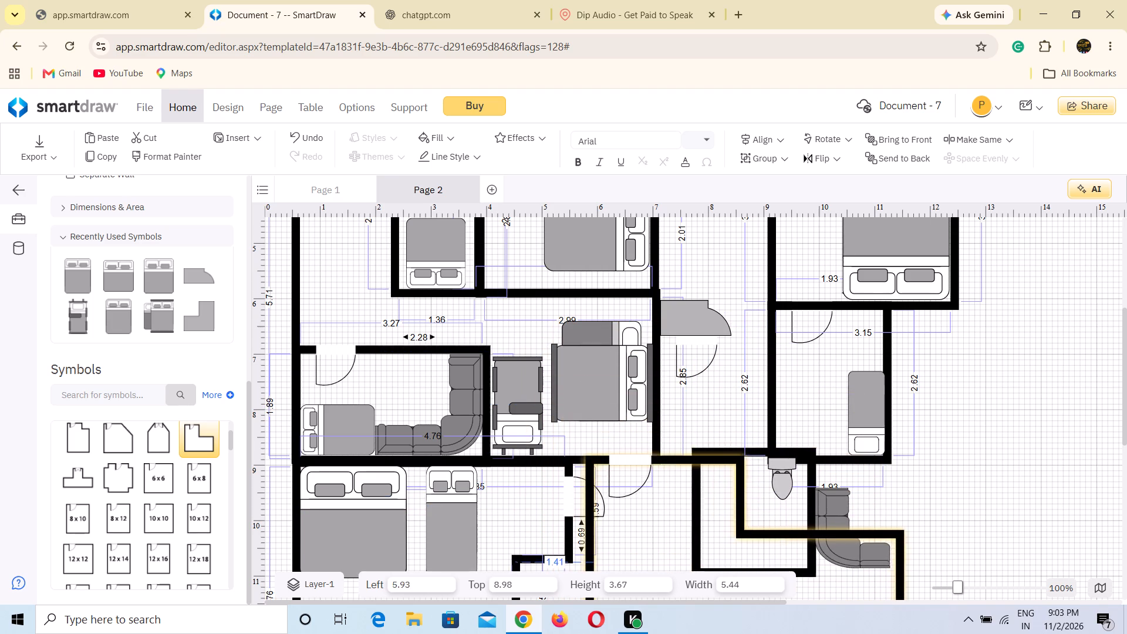
pyautogui.moveTo(696, 456); pyautogui.dragTo(686, 460)
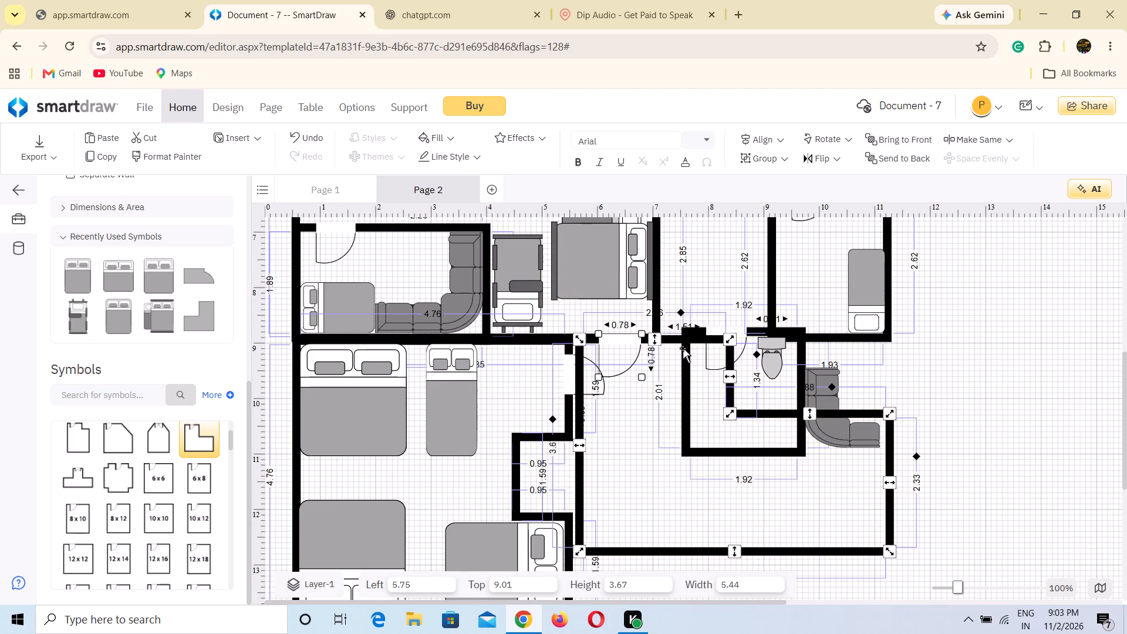
pyautogui.moveTo(687, 339); pyautogui.dragTo(753, 365)
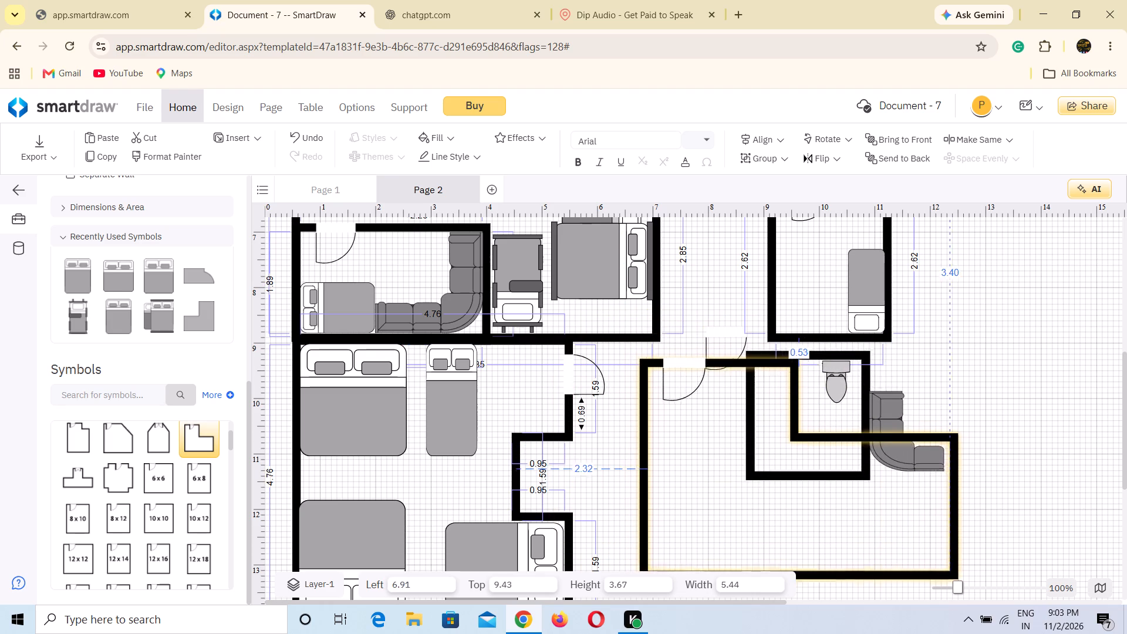
pyautogui.moveTo(753, 365); pyautogui.dragTo(775, 372)
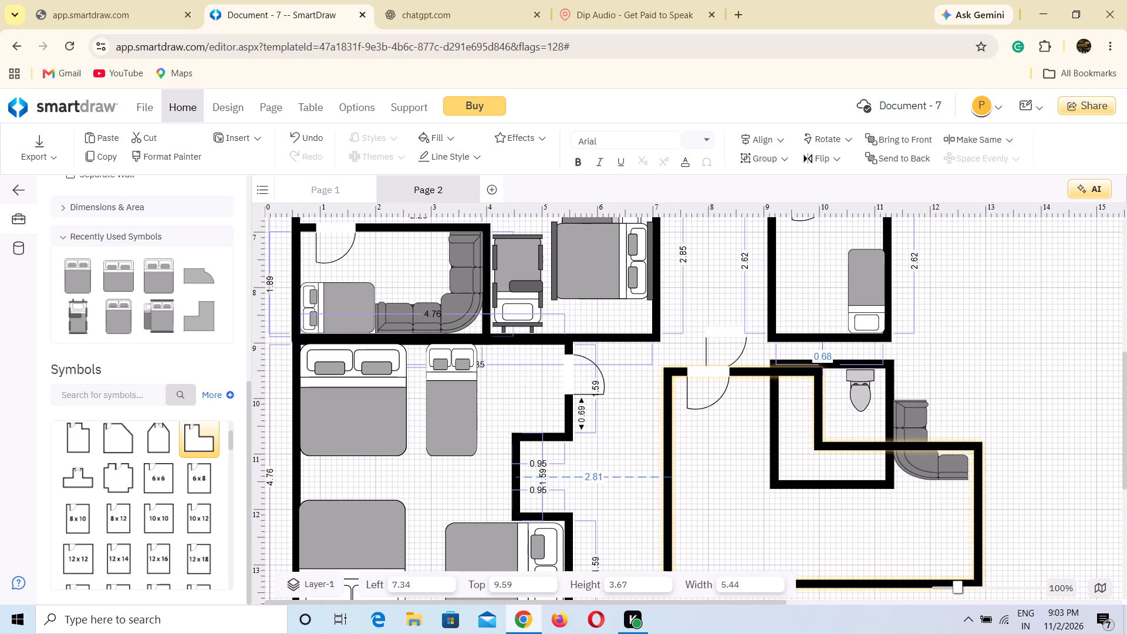
pyautogui.moveTo(775, 372); pyautogui.dragTo(771, 349)
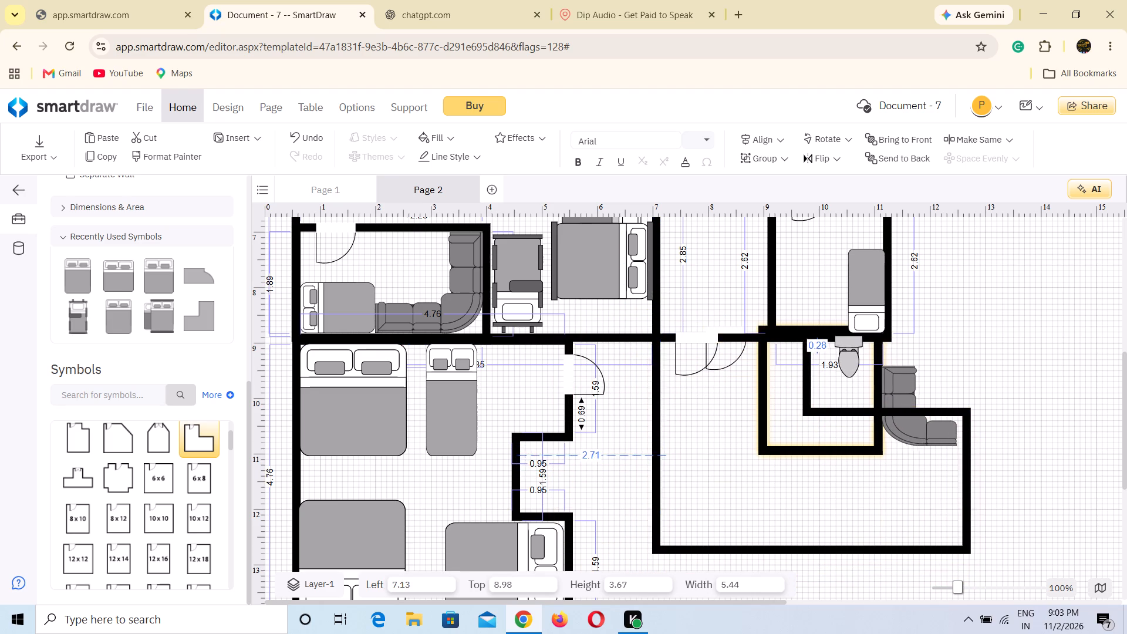
pyautogui.moveTo(771, 349); pyautogui.dragTo(772, 352)
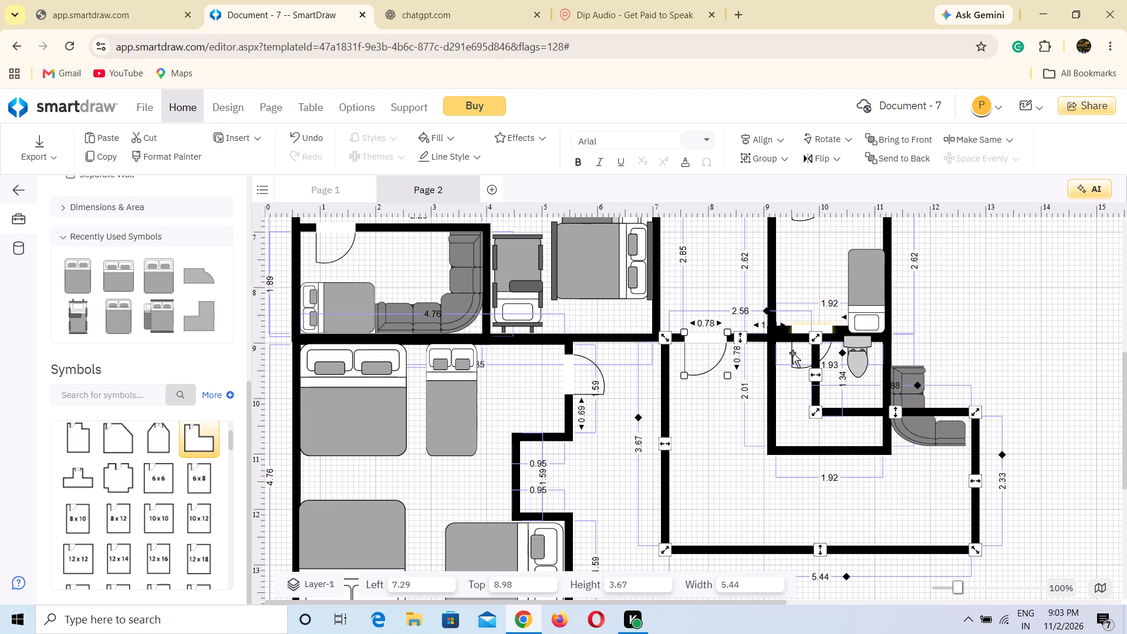
# Move the small toilet room inside the L-shaped room's upper-left corner, to 7.14 left, 9.01 top.
pyautogui.moveTo(770, 365); pyautogui.dragTo(684, 368)
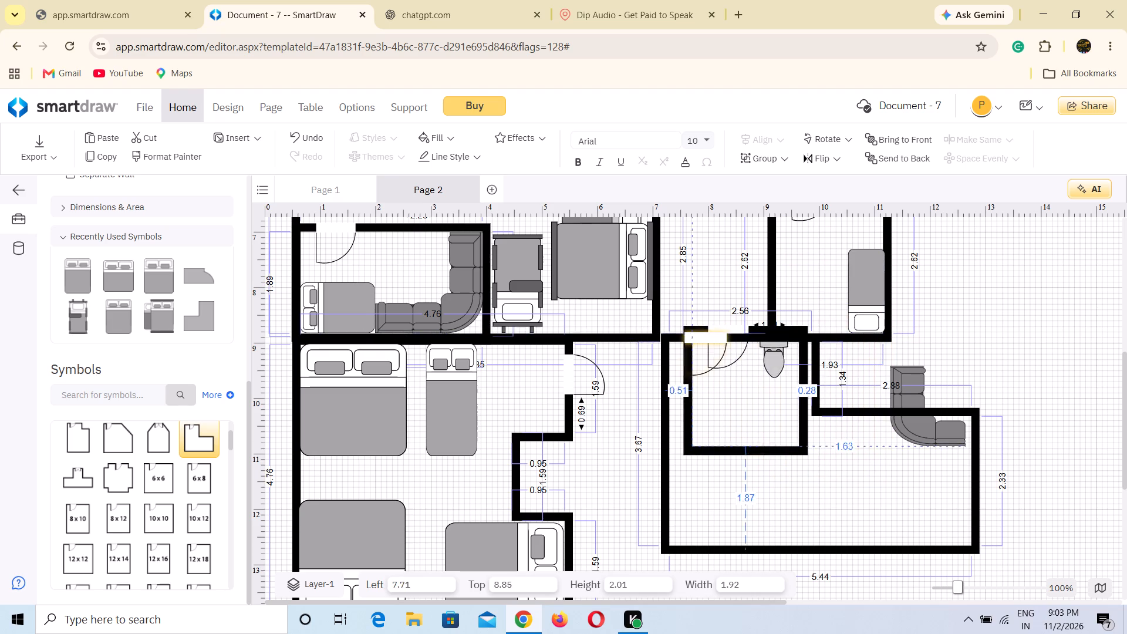
pyautogui.moveTo(684, 368); pyautogui.dragTo(662, 374)
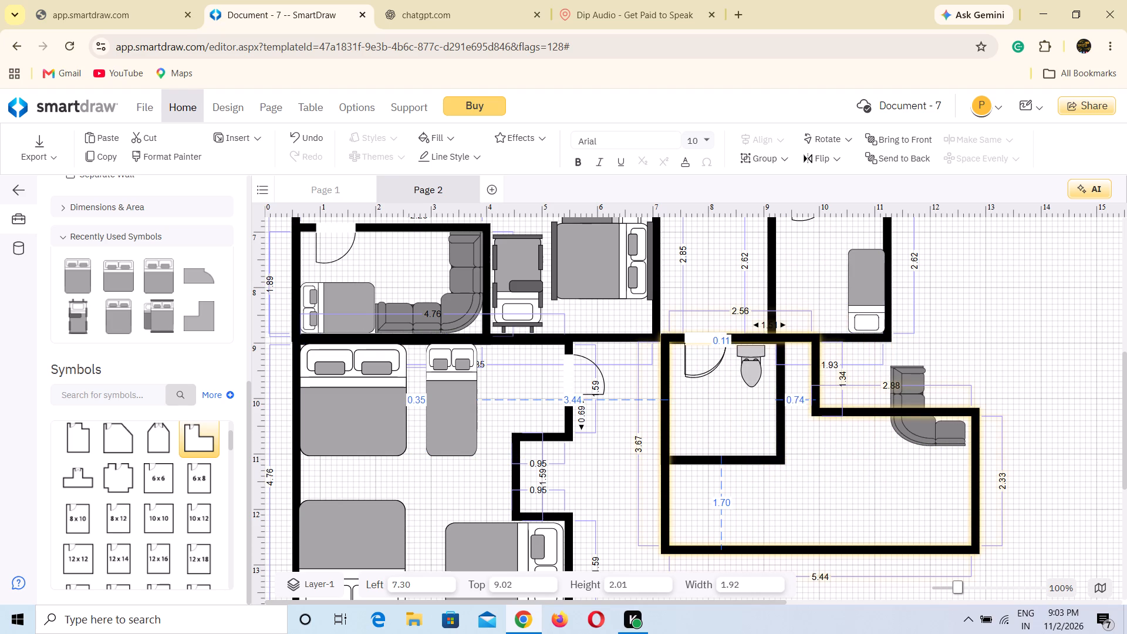
pyautogui.moveTo(662, 374); pyautogui.dragTo(658, 375)
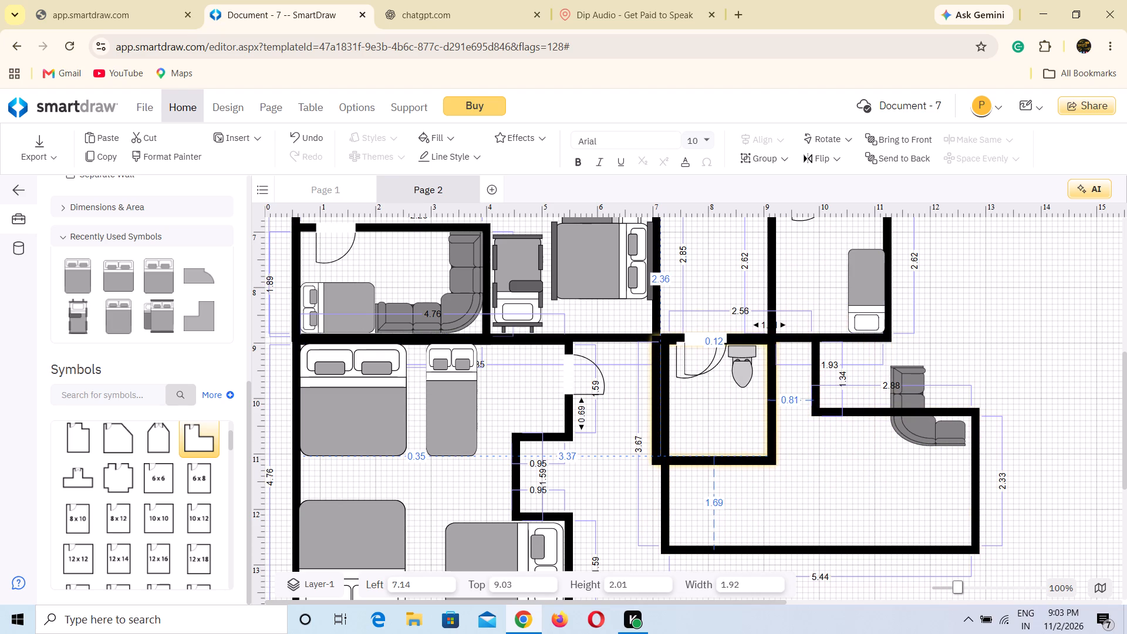
pyautogui.moveTo(658, 375); pyautogui.dragTo(658, 372)
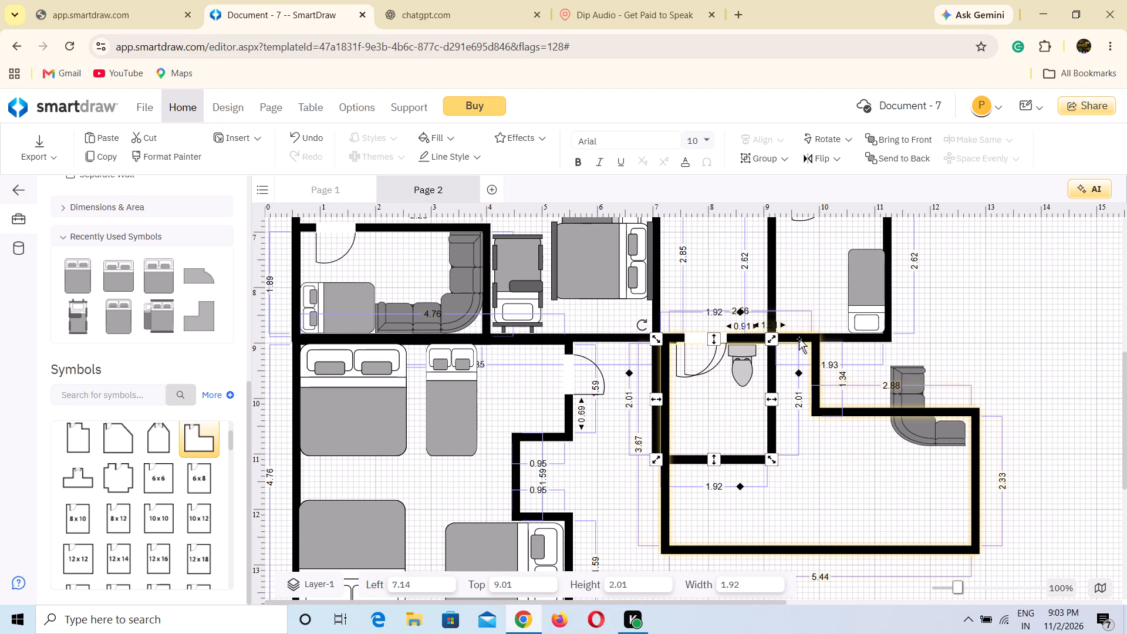
# Nudge the L-shaped room to 7.14 left, 9.01 top, in line with the walls of the rooms above.
pyautogui.click(799, 339)
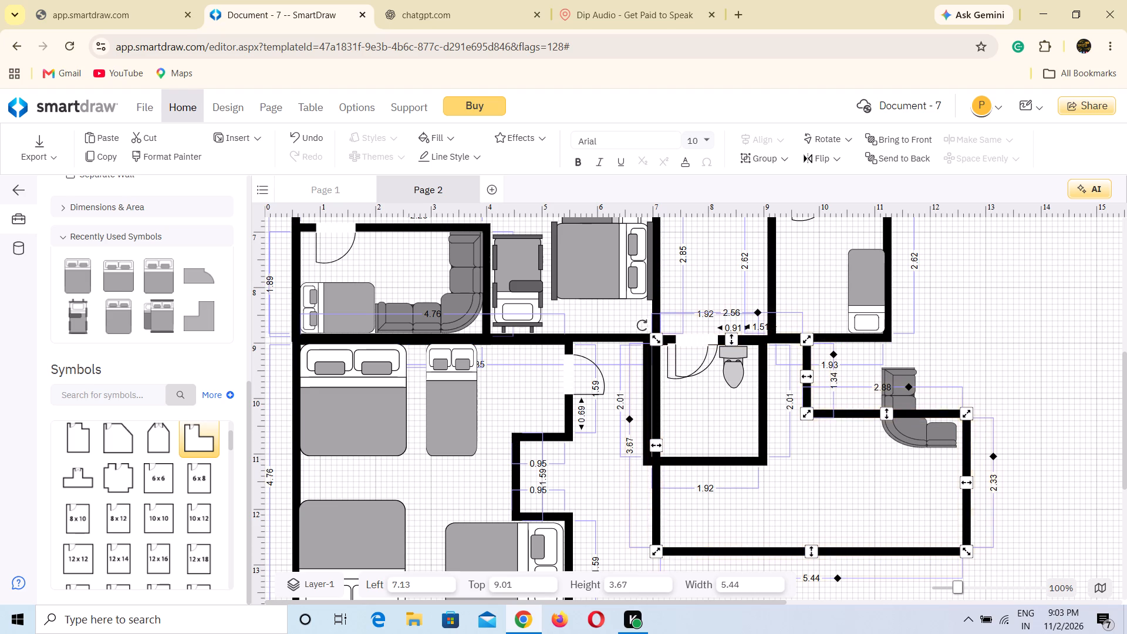
pyautogui.click(845, 413)
pyautogui.click(845, 413)
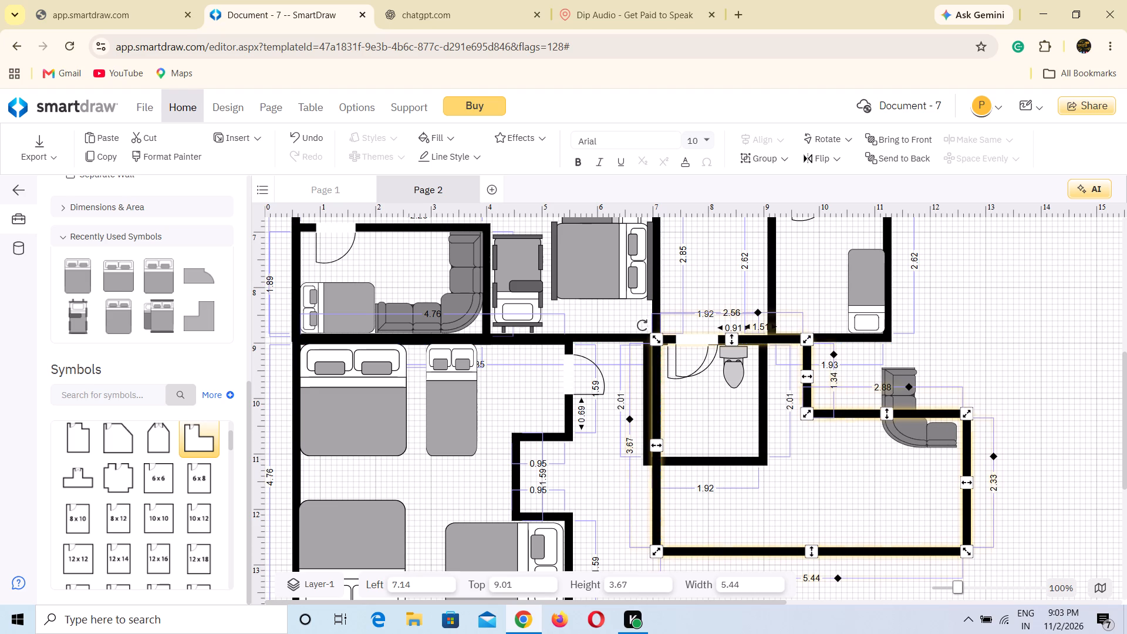
pyautogui.click(1016, 349)
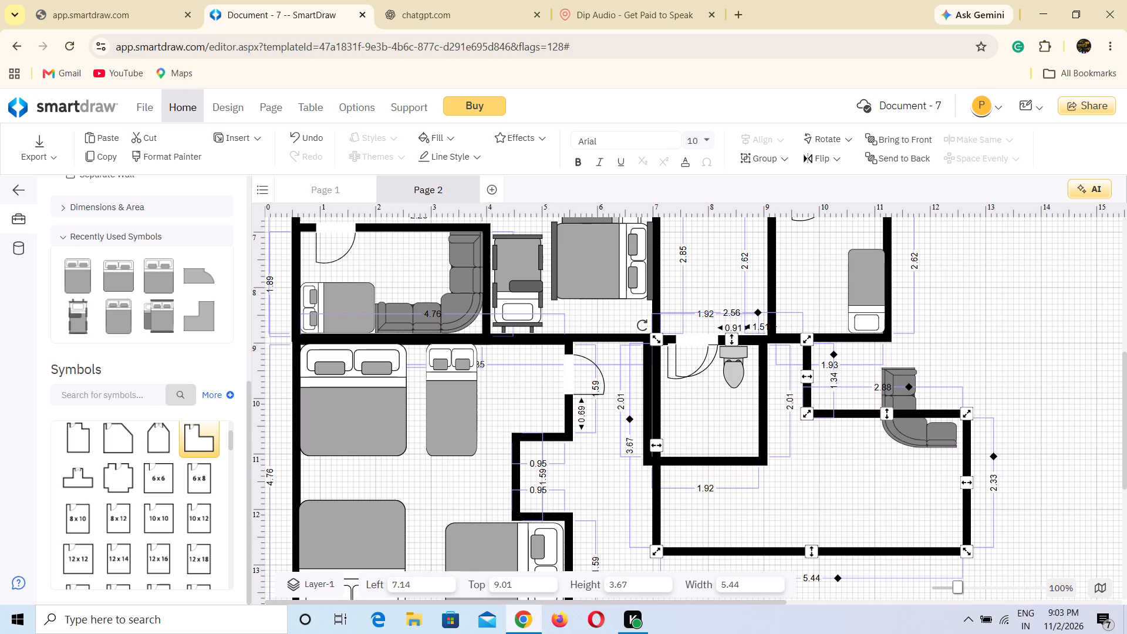
# Move the curved corner sofa into the toilet room's lower-left corner, to 6.90 left, 9.63 top.
pyautogui.moveTo(912, 432); pyautogui.dragTo(761, 472)
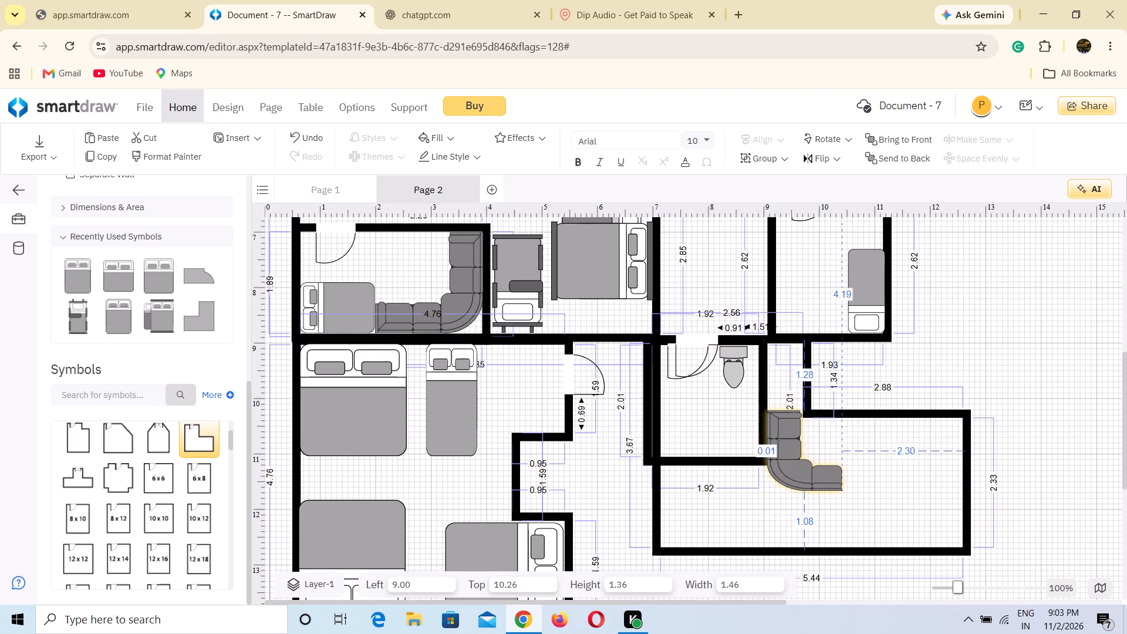
pyautogui.moveTo(761, 472); pyautogui.dragTo(679, 444)
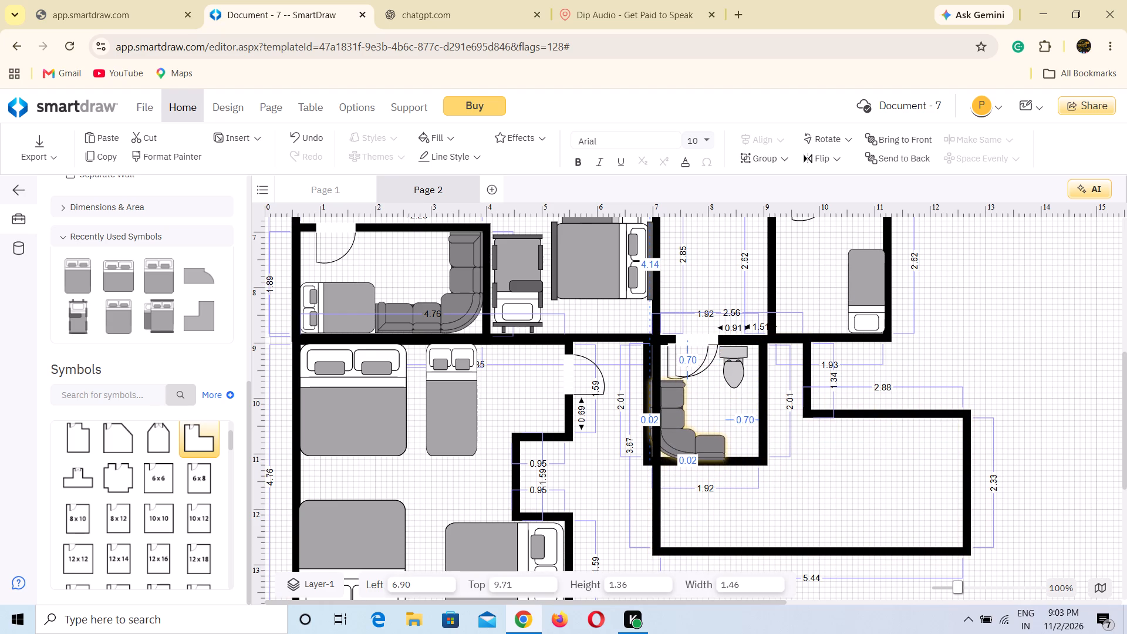
pyautogui.moveTo(679, 444); pyautogui.dragTo(679, 443)
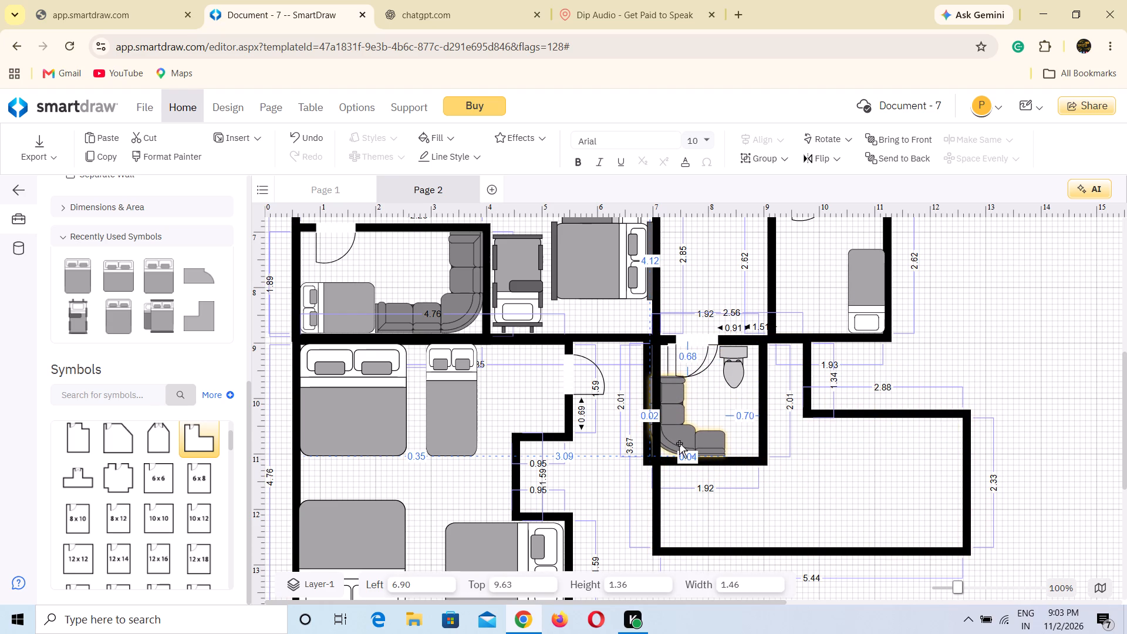
# Add an Alberta King/Alaskan Queen bed to the L-shaped room and rotate it a quarter turn clockwise.
pyautogui.scroll(-1, 164, 485)
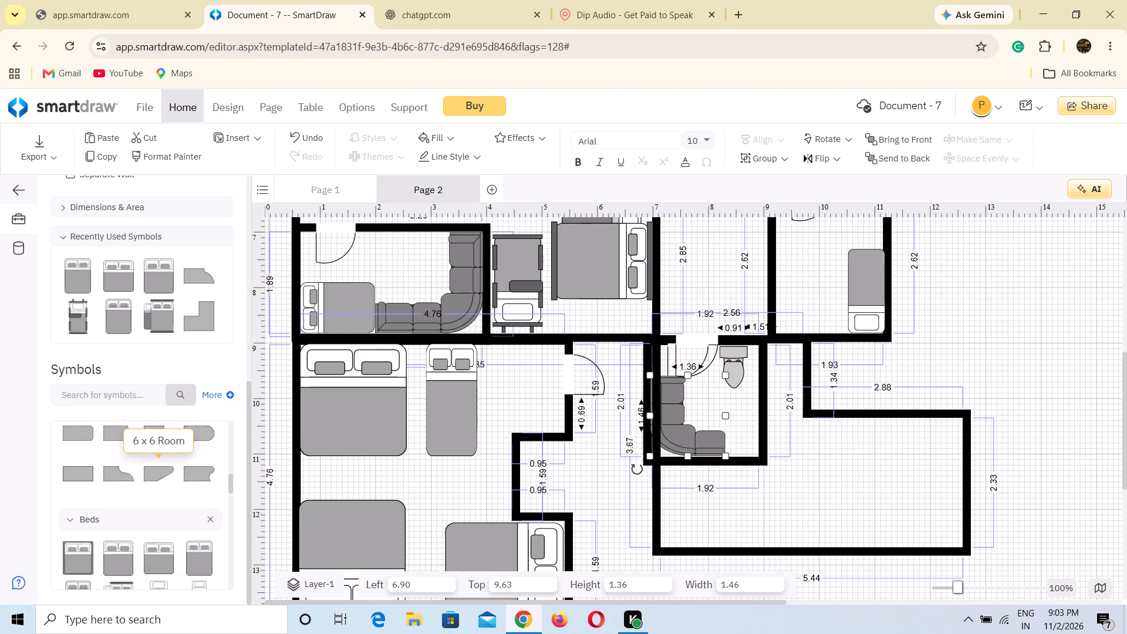
pyautogui.scroll(-1, 164, 485)
pyautogui.scroll(1, 164, 485)
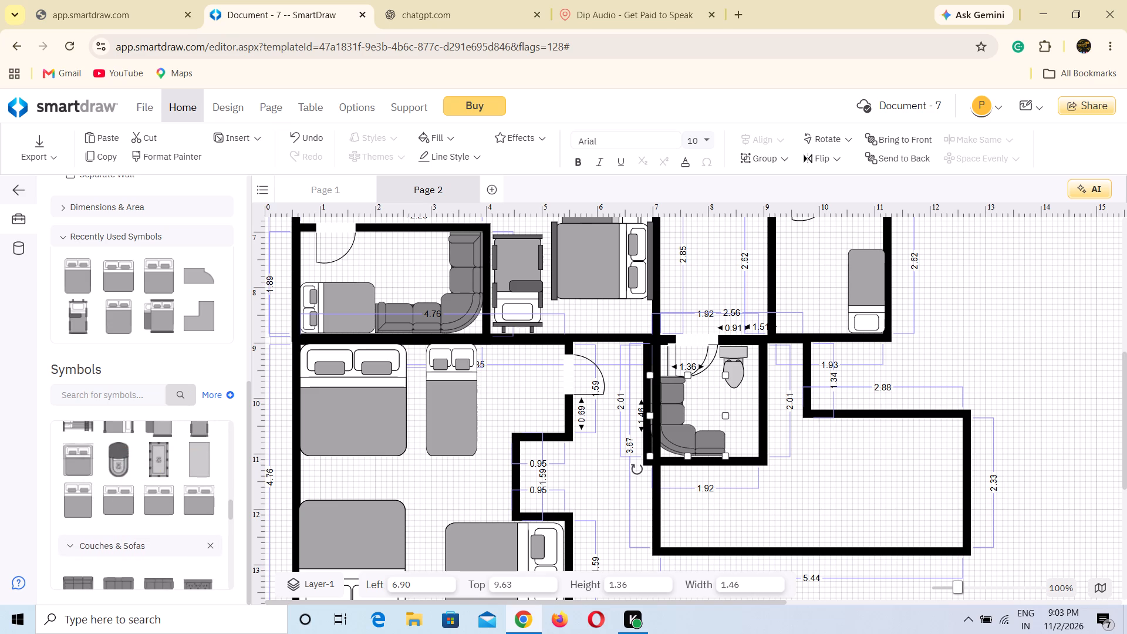
pyautogui.moveTo(158, 493); pyautogui.dragTo(704, 542)
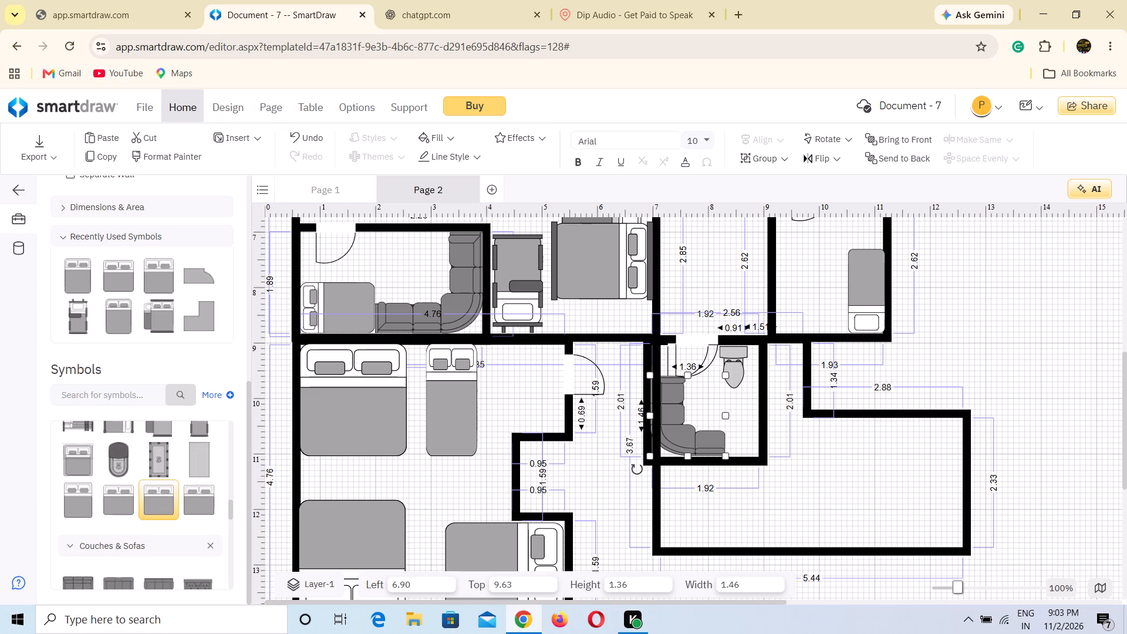
pyautogui.moveTo(704, 542); pyautogui.dragTo(807, 492)
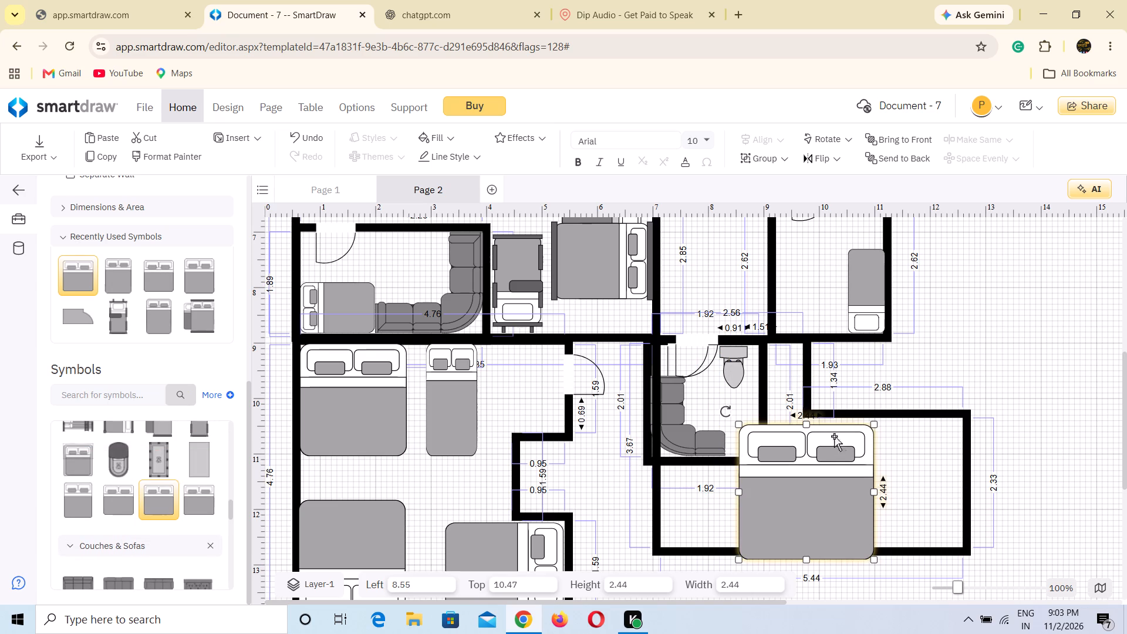
pyautogui.moveTo(727, 411); pyautogui.dragTo(900, 435)
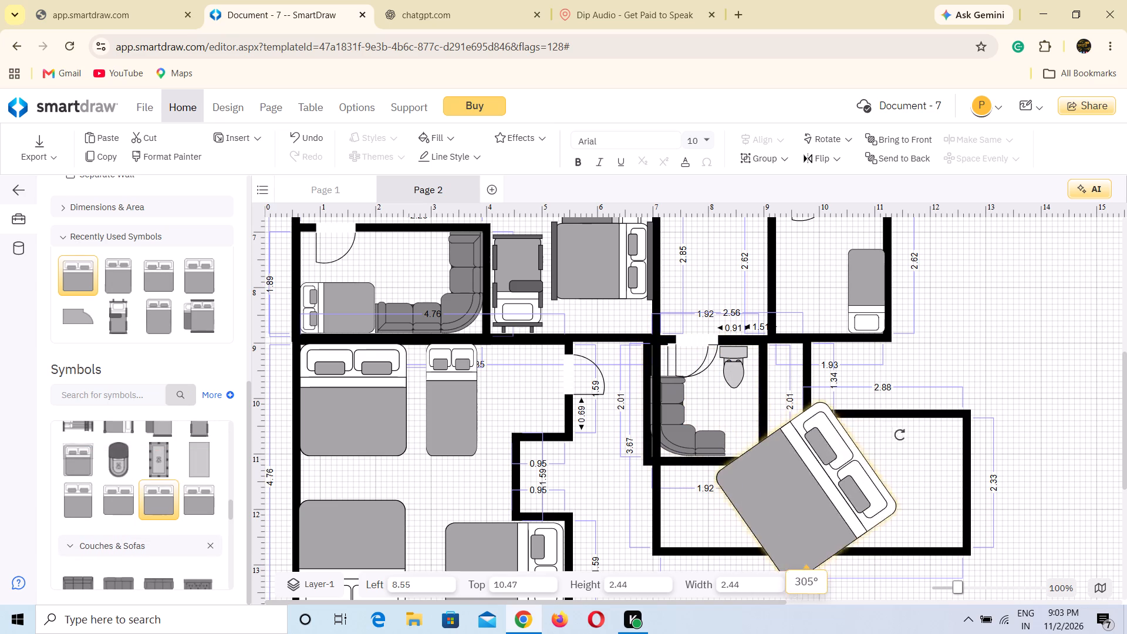
pyautogui.moveTo(900, 435); pyautogui.dragTo(868, 432)
# Shrink the new bed to 2.00 by 1.35 and set its head against the lower wing's right wall, at 10.91 left, 10.55 top.
pyautogui.moveTo(738, 558); pyautogui.dragTo(741, 556)
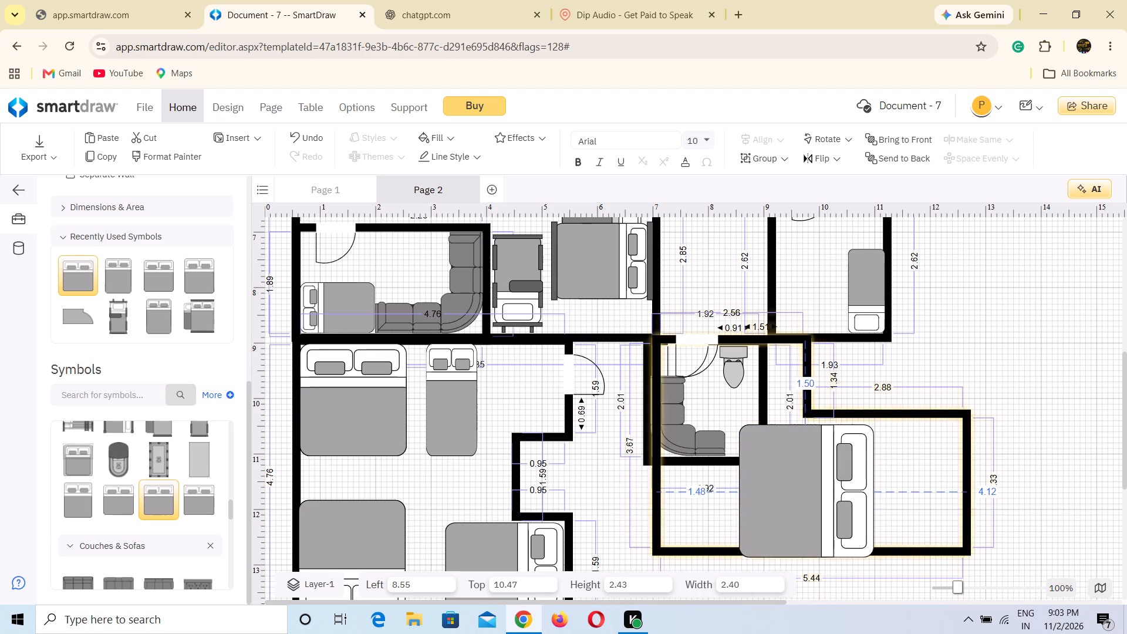
pyautogui.moveTo(741, 556); pyautogui.dragTo(764, 500)
pyautogui.moveTo(816, 443); pyautogui.dragTo(905, 467)
# Add a tufted chaise sofa to the L-shaped room's lower wing, between the toilet room and the bed, at 8.71 left, 10.94 top.
pyautogui.scroll(1, 917, 385)
pyautogui.scroll(-1, 917, 385)
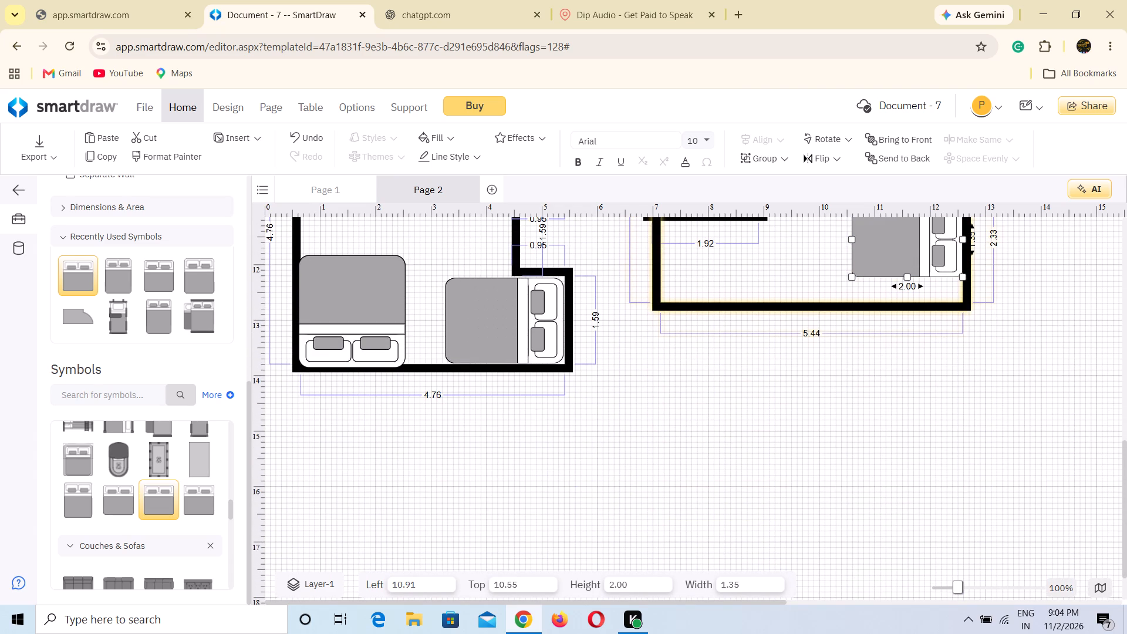
pyautogui.scroll(1, 867, 335)
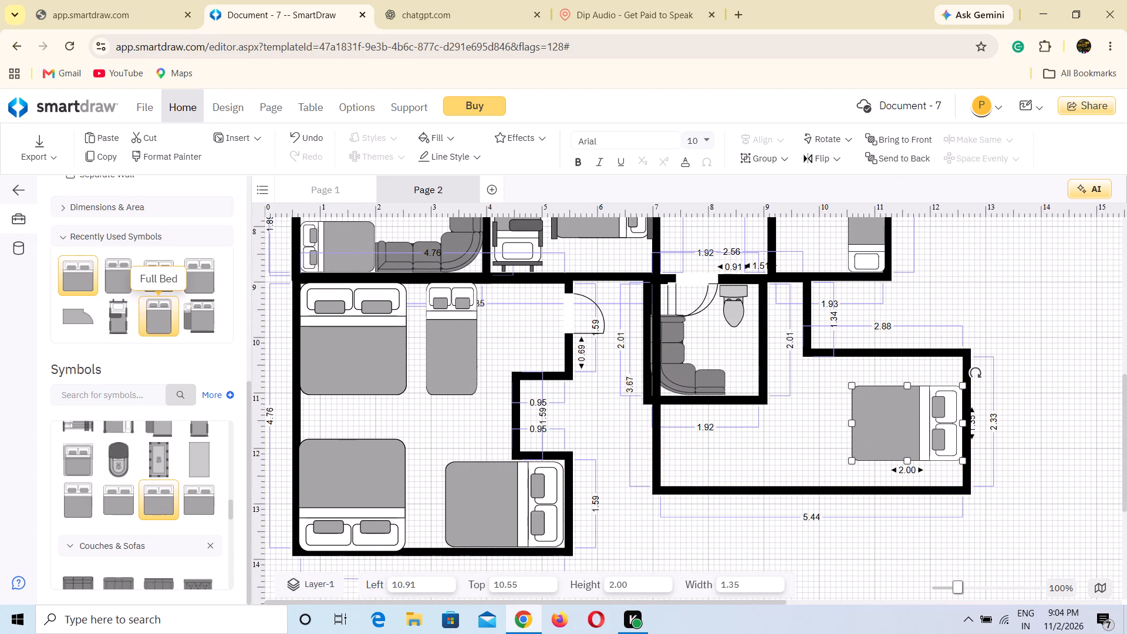
pyautogui.scroll(-1, 142, 481)
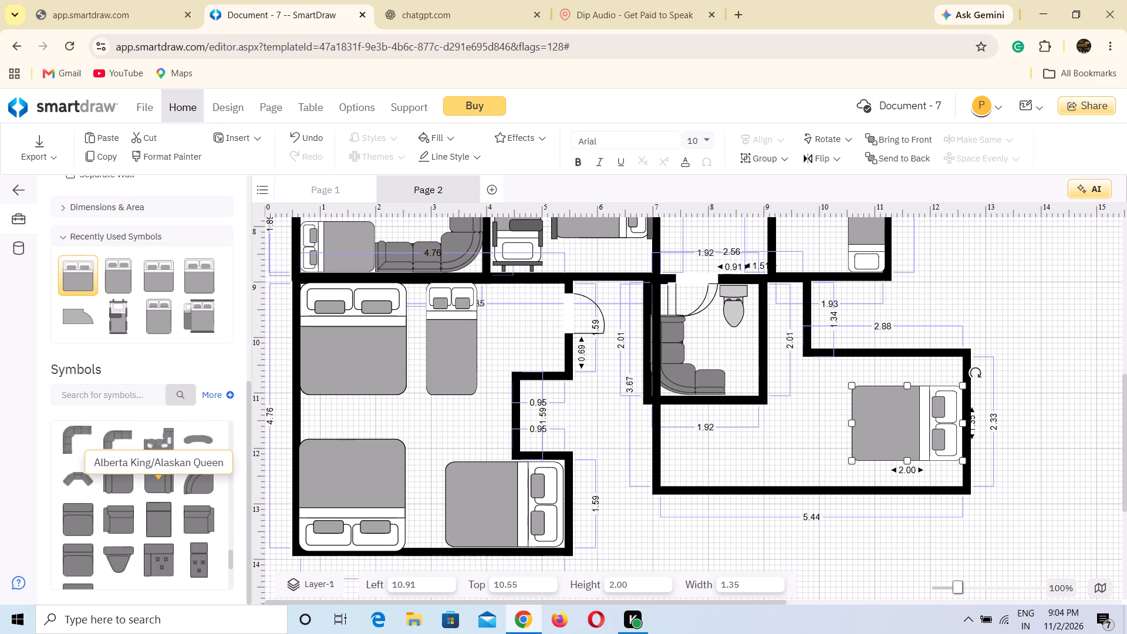
pyautogui.scroll(1, 142, 481)
pyautogui.moveTo(120, 491); pyautogui.dragTo(490, 522)
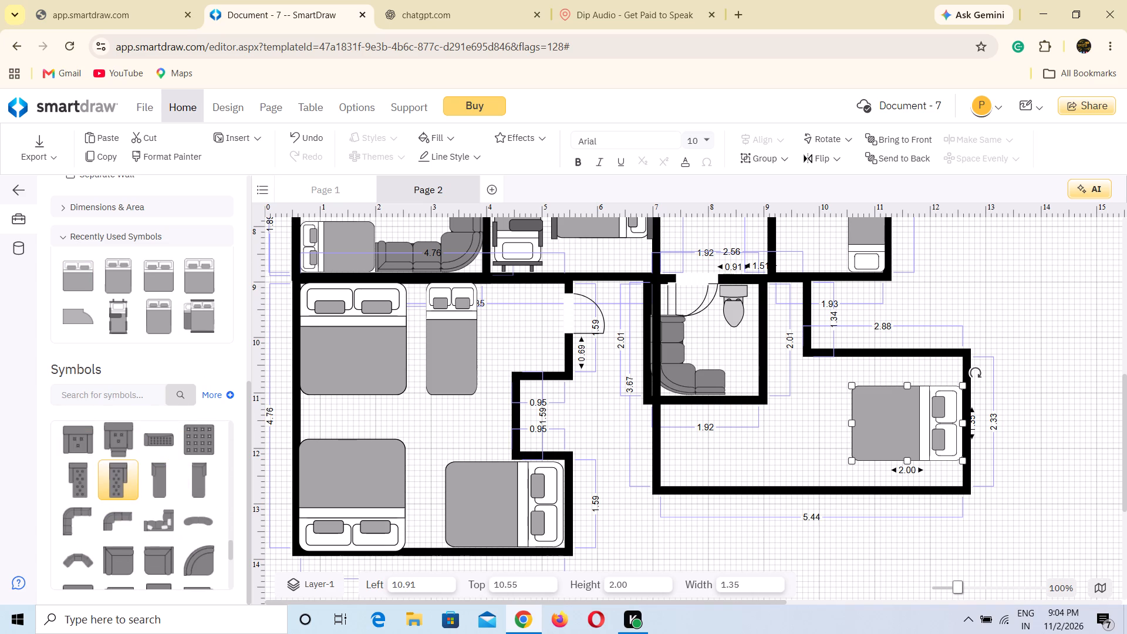
pyautogui.moveTo(490, 522); pyautogui.dragTo(730, 453)
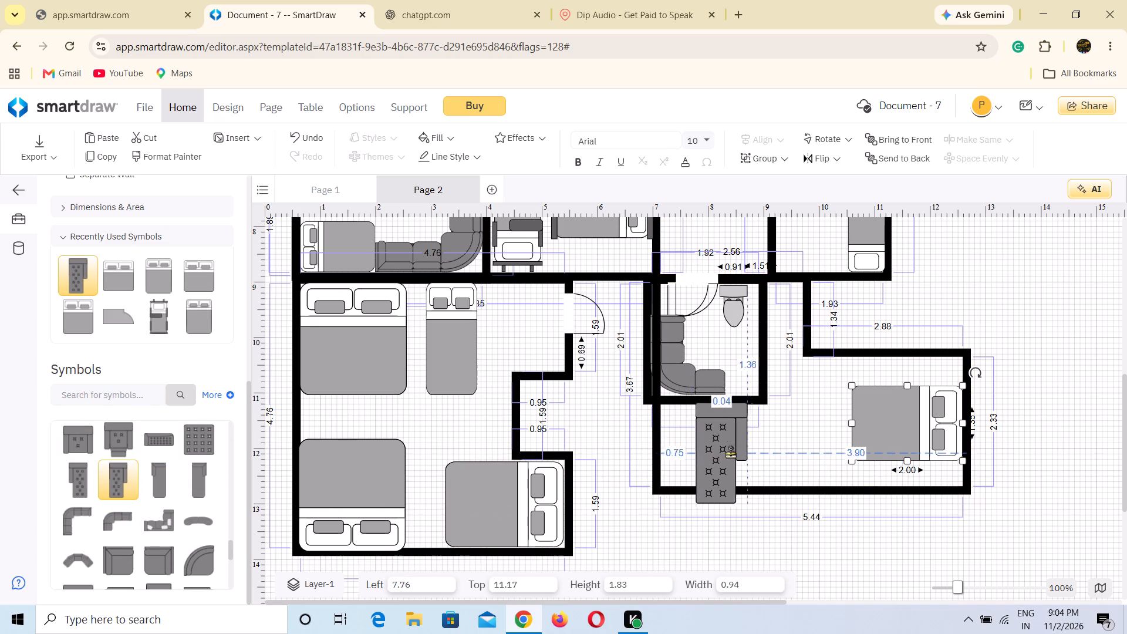
pyautogui.moveTo(730, 453); pyautogui.dragTo(795, 424)
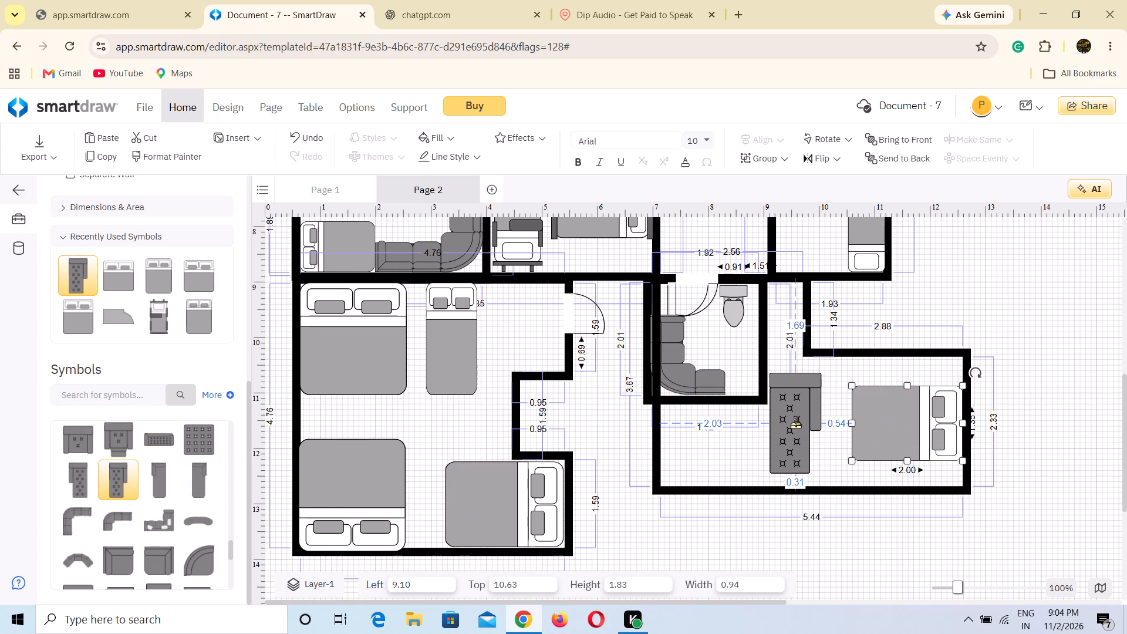
pyautogui.moveTo(795, 424); pyautogui.dragTo(777, 450)
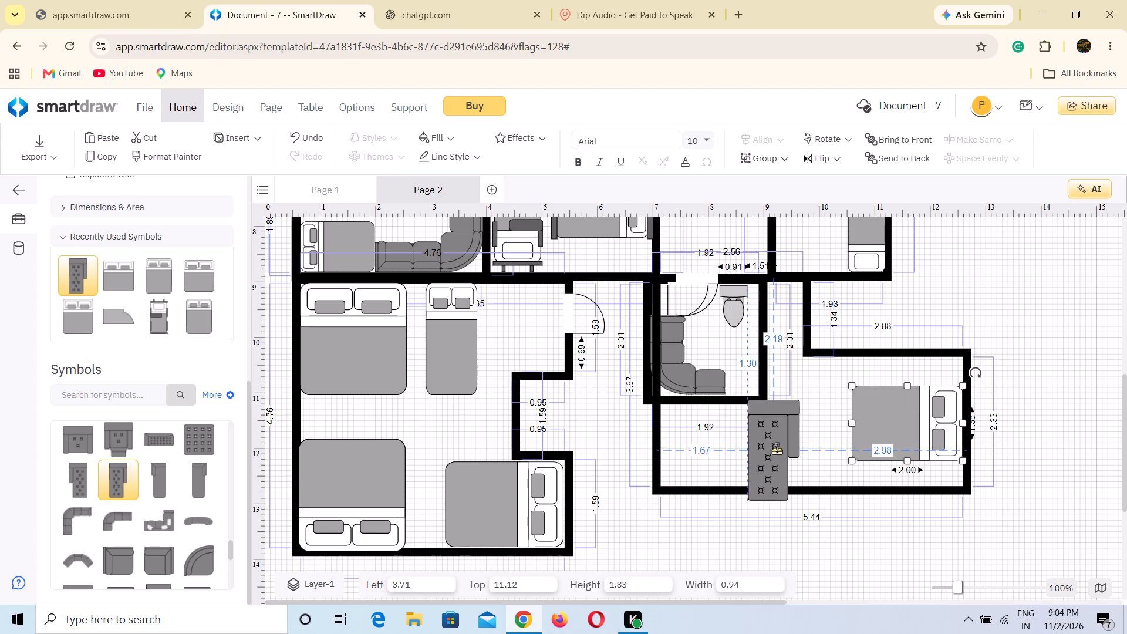
pyautogui.moveTo(777, 450); pyautogui.dragTo(777, 440)
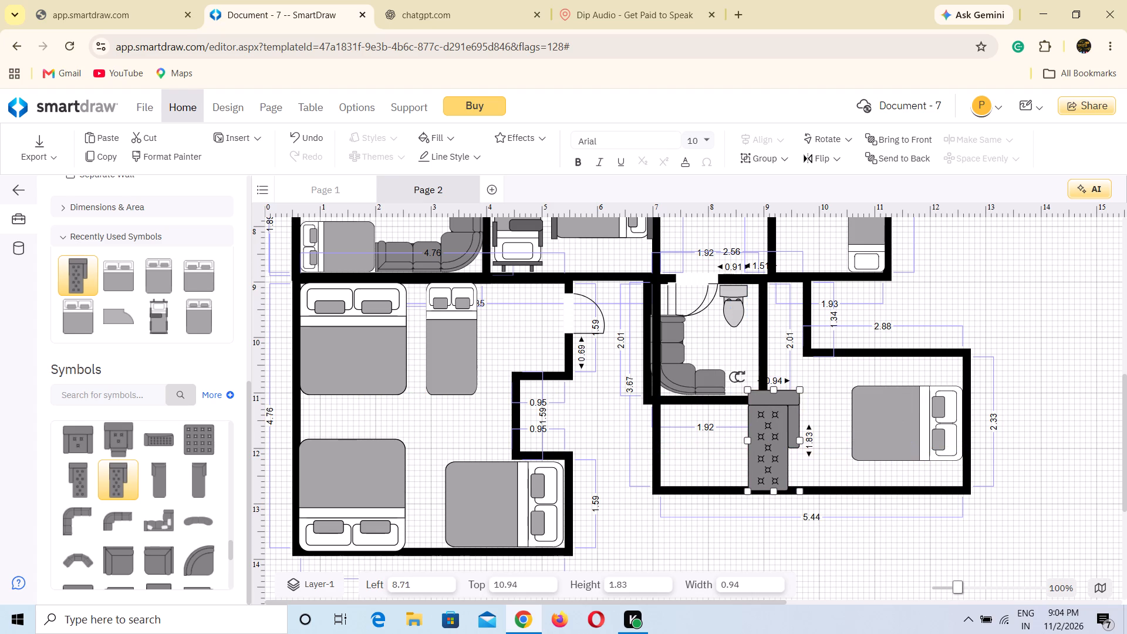
# Rotate the tufted sofa a quarter turn counterclockwise and move it into the L-shaped room's lower-left corner, to 7.59 left, 11.38 top.
pyautogui.moveTo(735, 375); pyautogui.dragTo(735, 477)
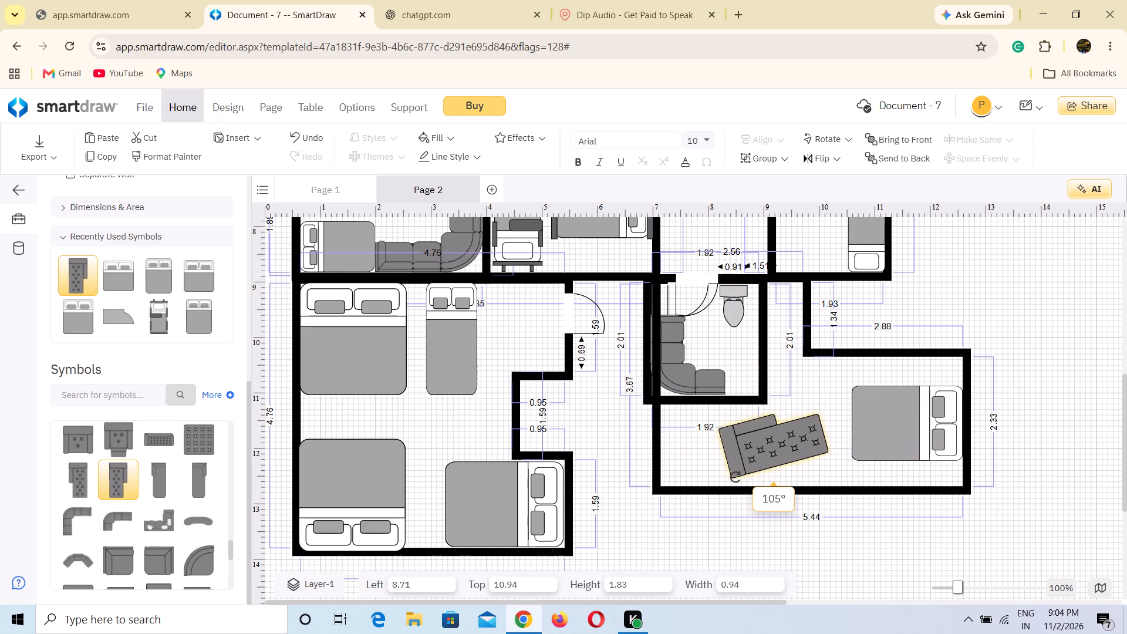
pyautogui.moveTo(735, 477); pyautogui.dragTo(726, 467)
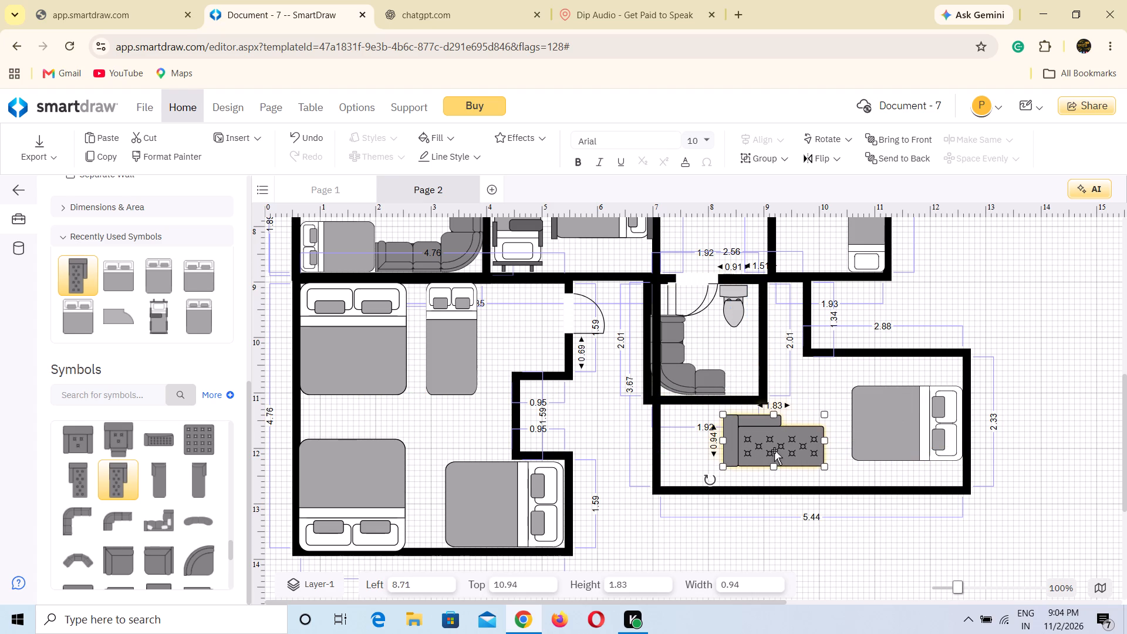
pyautogui.moveTo(774, 450); pyautogui.dragTo(710, 468)
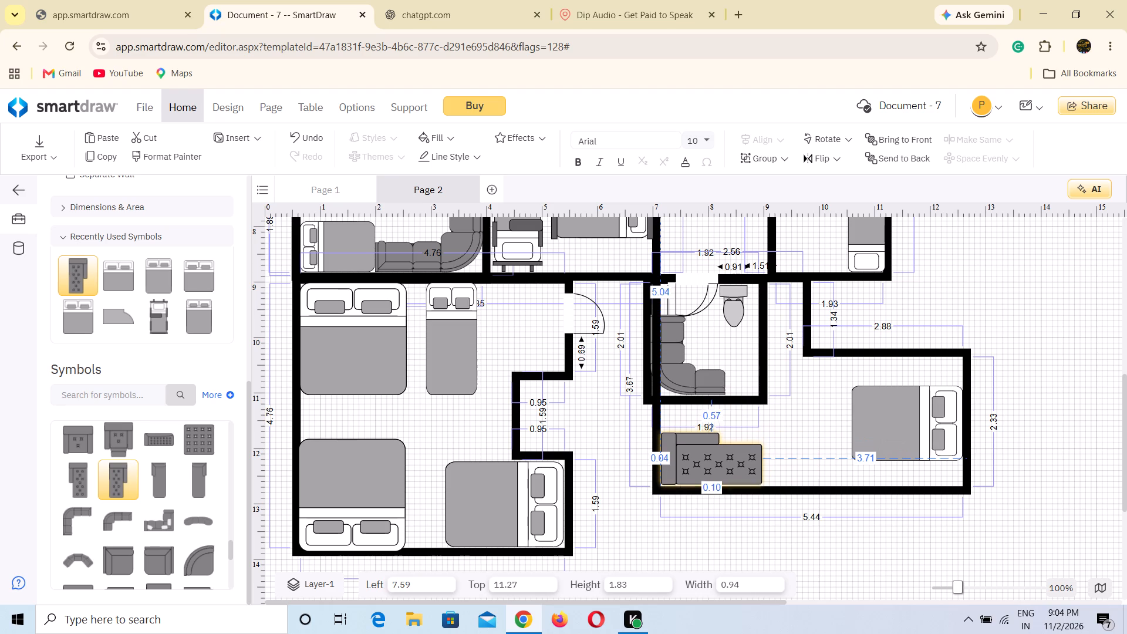
pyautogui.moveTo(710, 468); pyautogui.dragTo(710, 471)
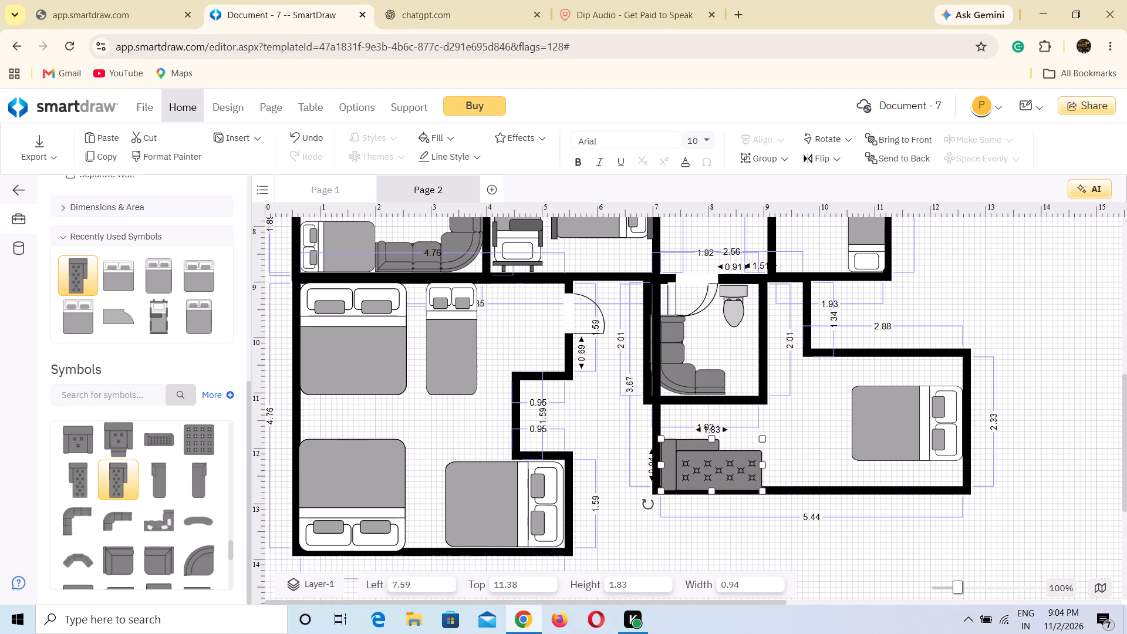